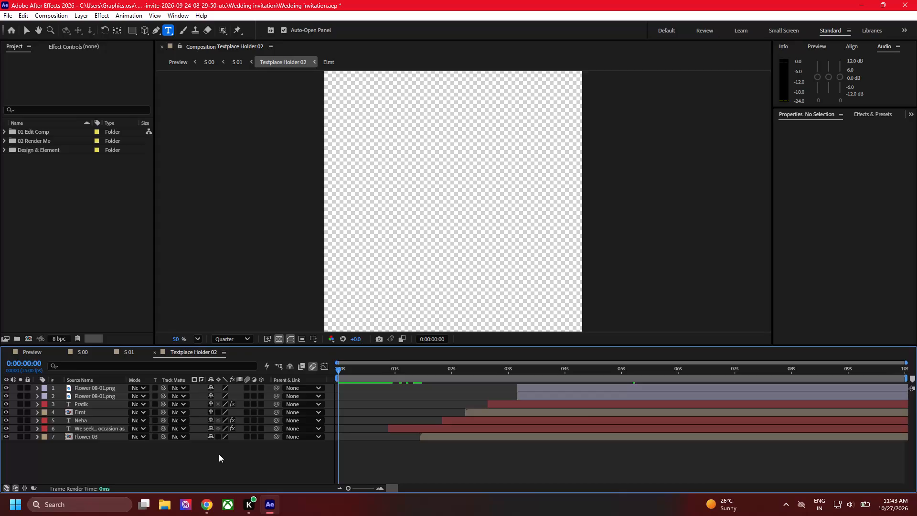
Replace the bride's name Neha with Muskaan in the Textplace Holder 02 composition.
click(27, 353)
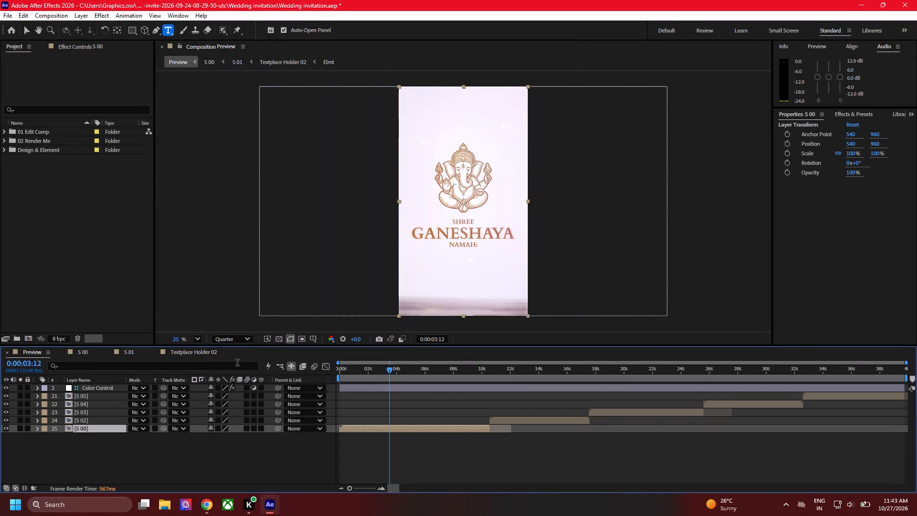
click(224, 357)
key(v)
scroll(387, 227, up, 3)
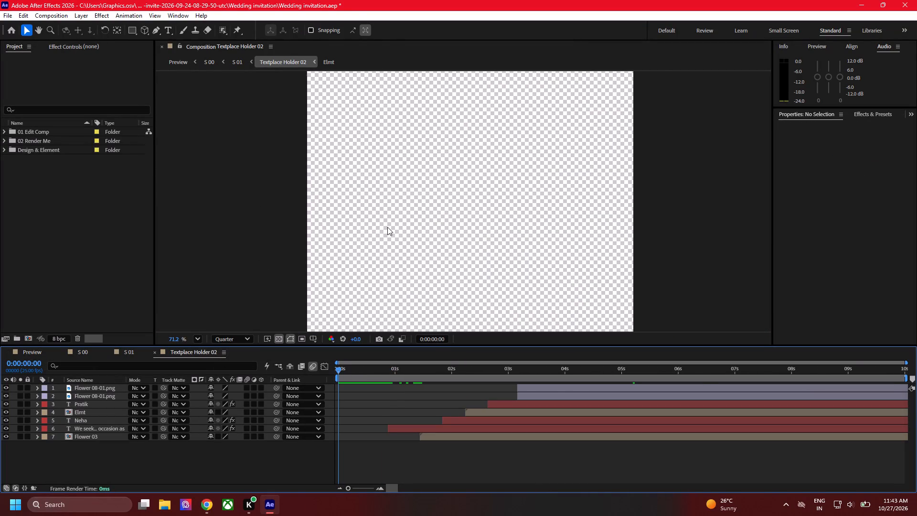
scroll(387, 227, down, 8)
middle_drag(473, 184, 472, 199)
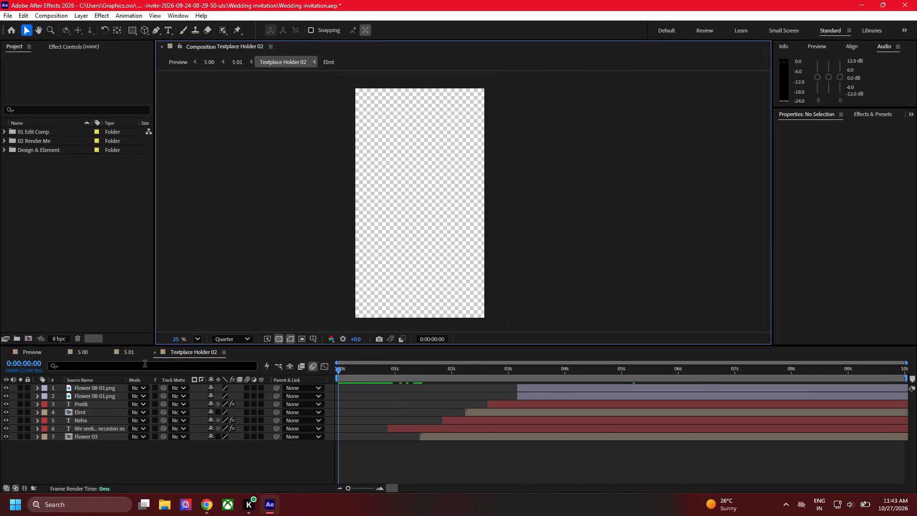
drag(353, 370, 467, 376)
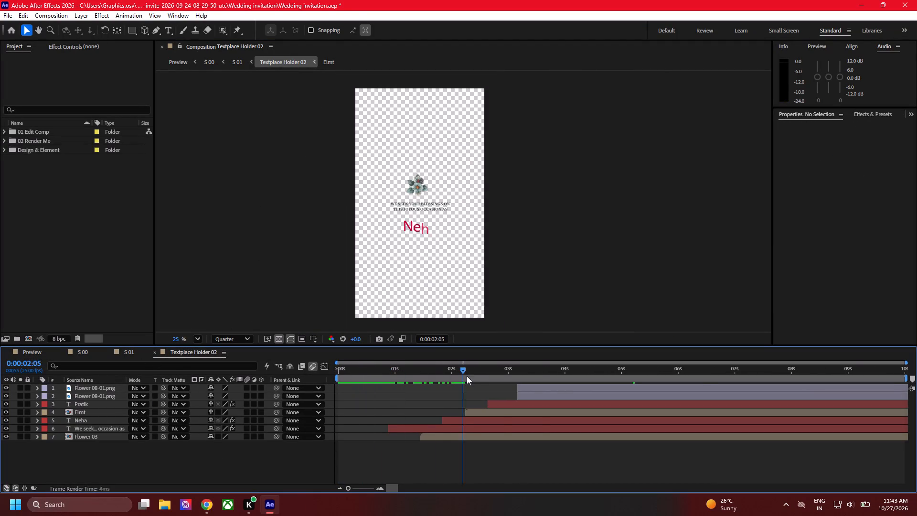
drag(467, 376, 563, 389)
double_click(409, 225)
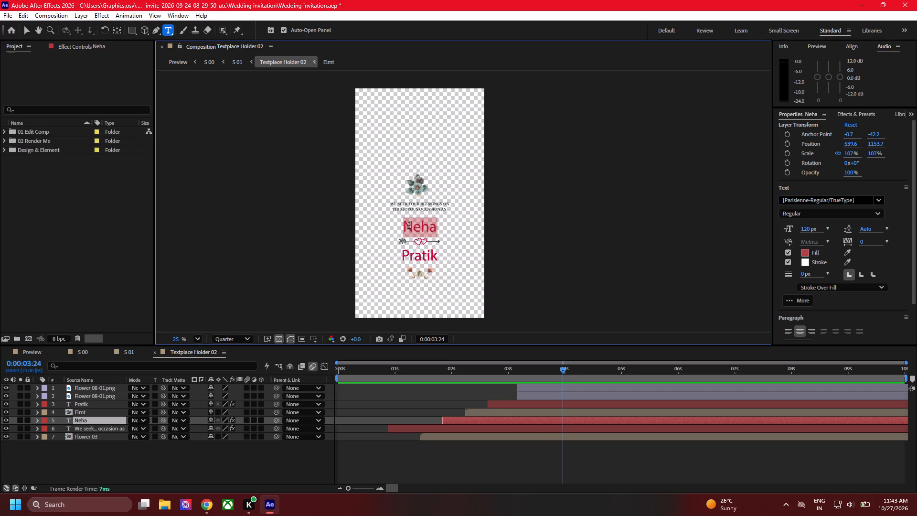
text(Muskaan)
Replace the groom's name Pratik with Ritik in Textplace Holder 02 and save the project.
click(418, 254)
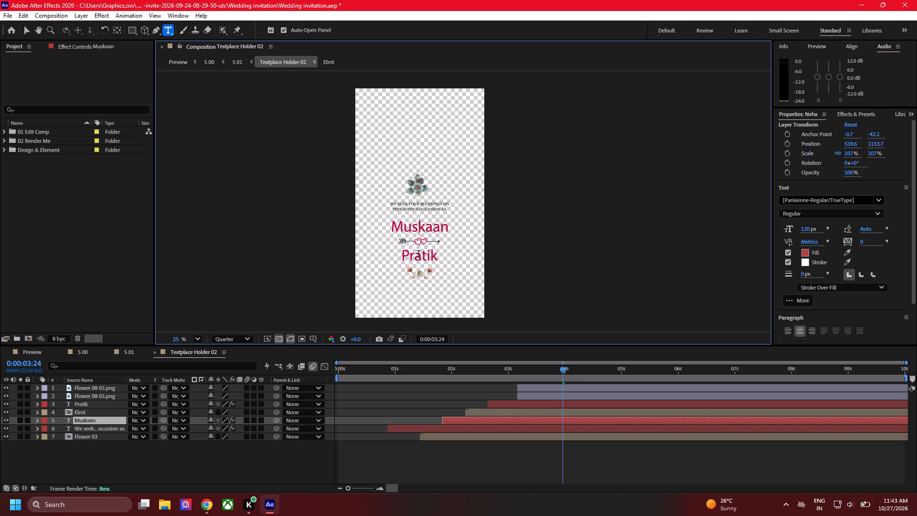
click(586, 253)
click(436, 453)
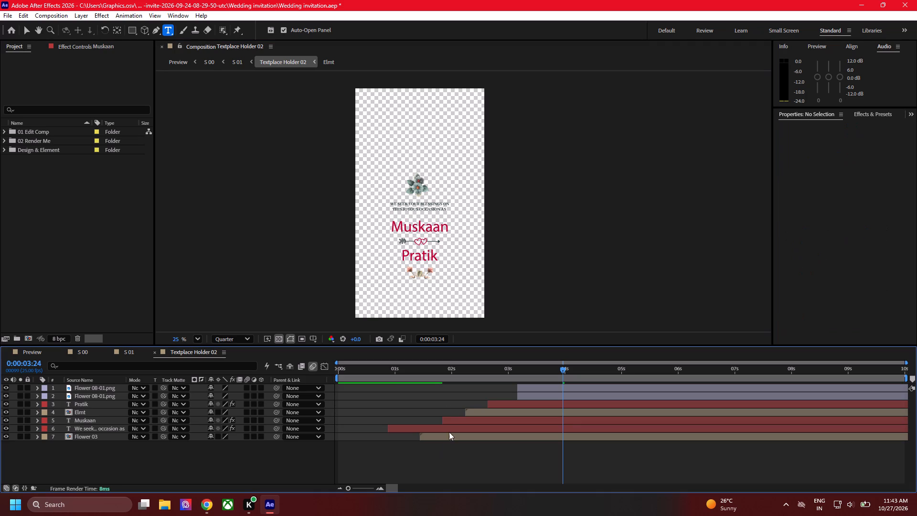
click(415, 260)
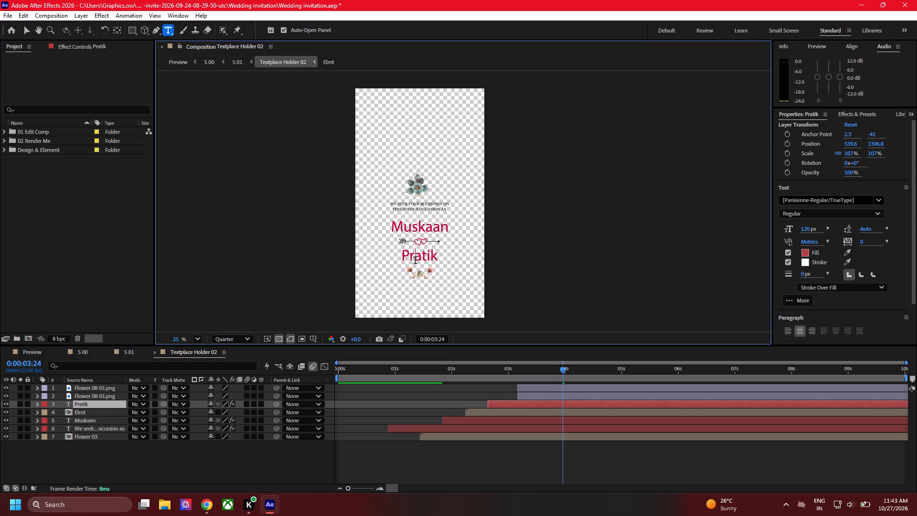
key(ctrl+a)
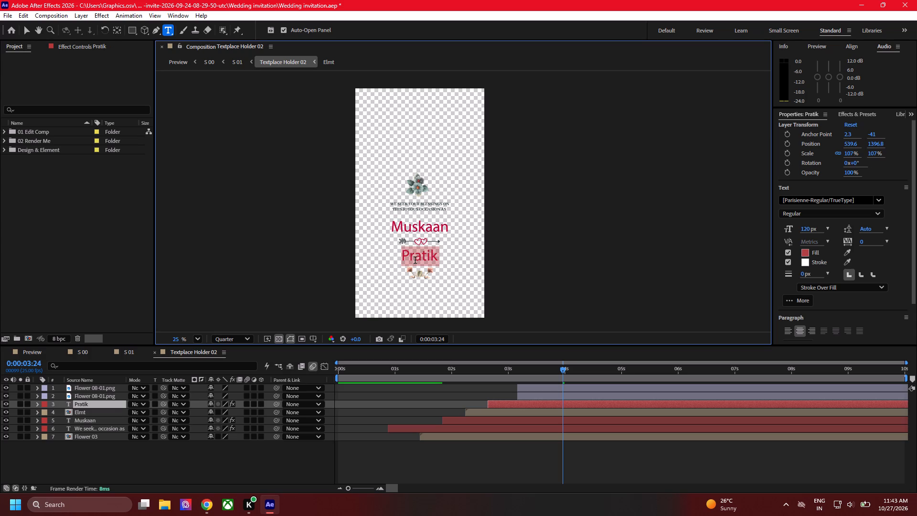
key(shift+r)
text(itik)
drag(582, 371, 604, 373)
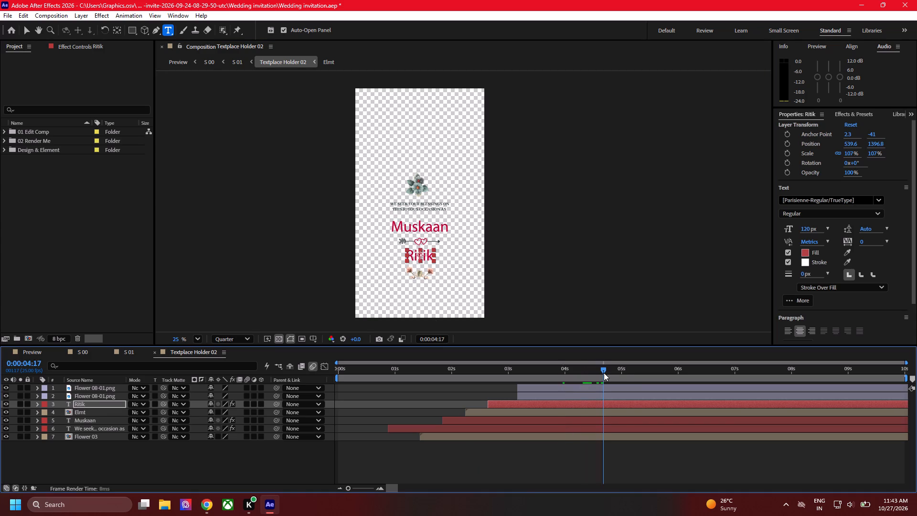
drag(604, 373, 621, 377)
key(ctrl+s)
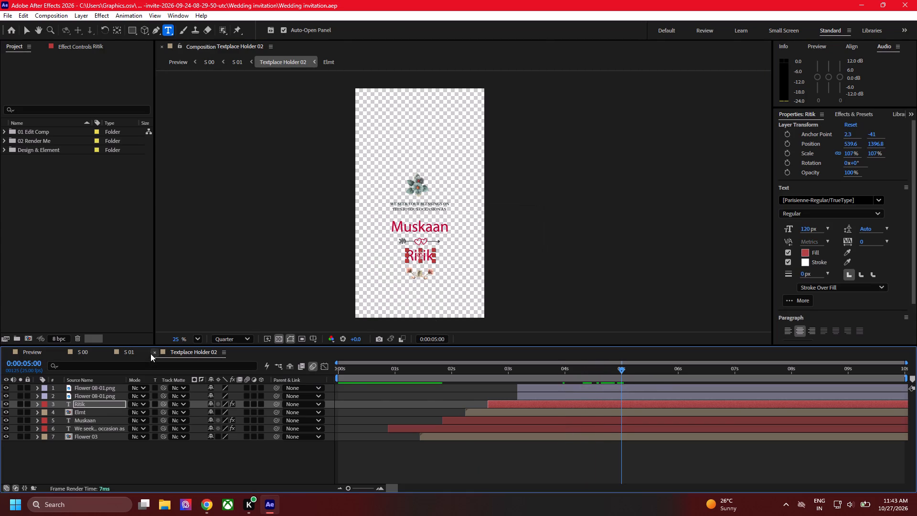
Close the Textplace Holder 02, S 01 and S 00 compositions to return to the Preview composition.
click(150, 354)
click(107, 349)
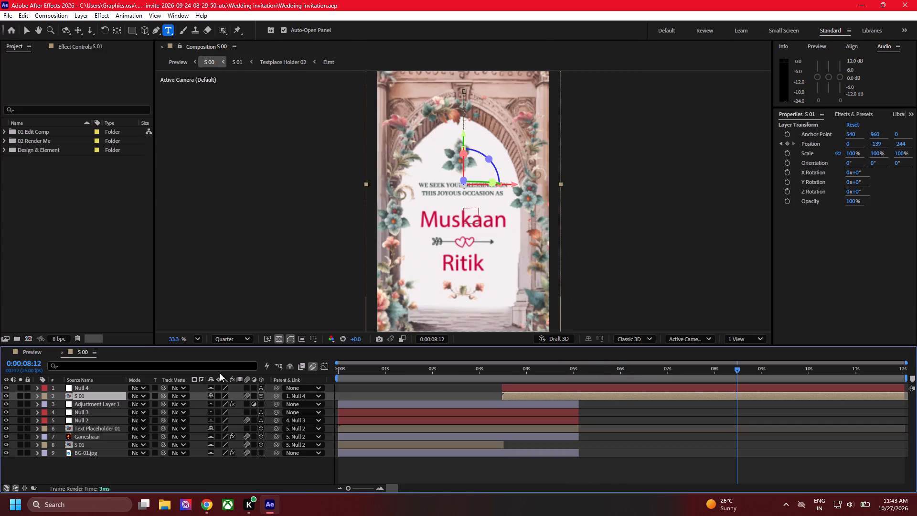
click(63, 349)
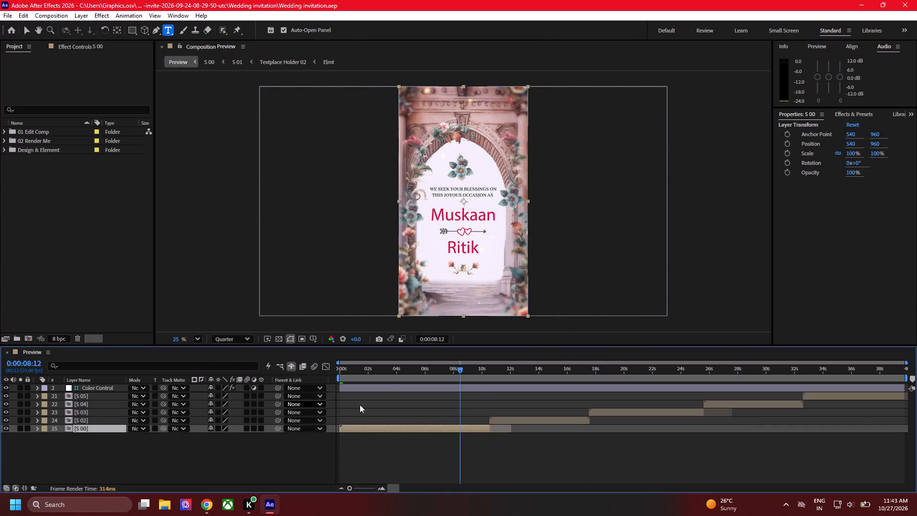
Go to the date and families scene at about 15 s in Preview and open Textplace Holder 03 inside S 02.
drag(462, 370, 517, 383)
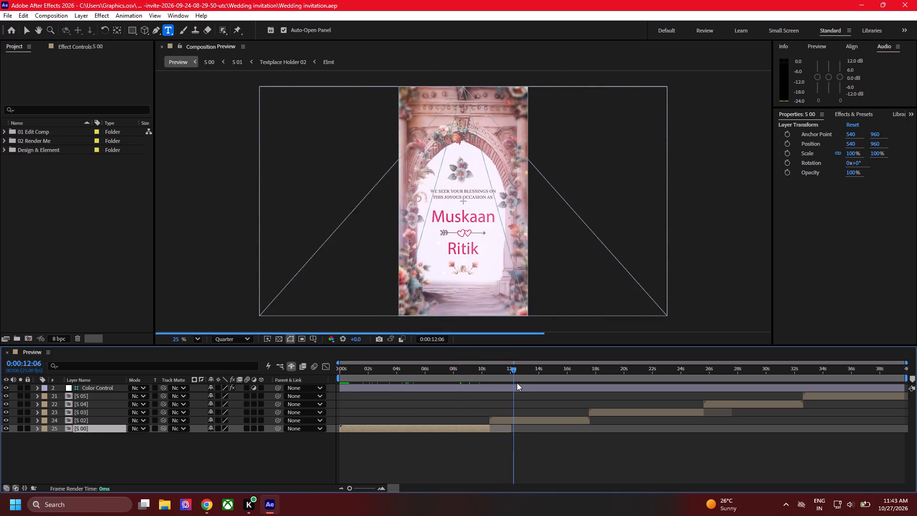
drag(517, 383, 551, 390)
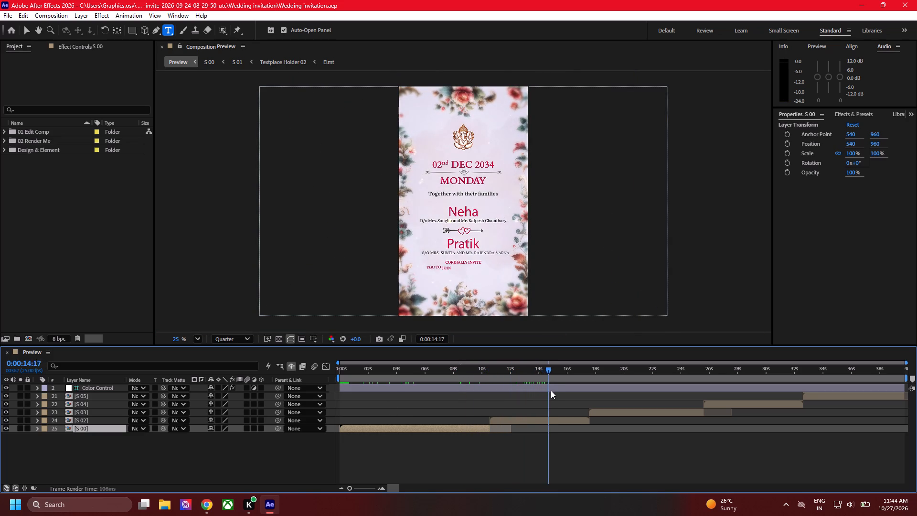
drag(551, 390, 558, 393)
click(552, 420)
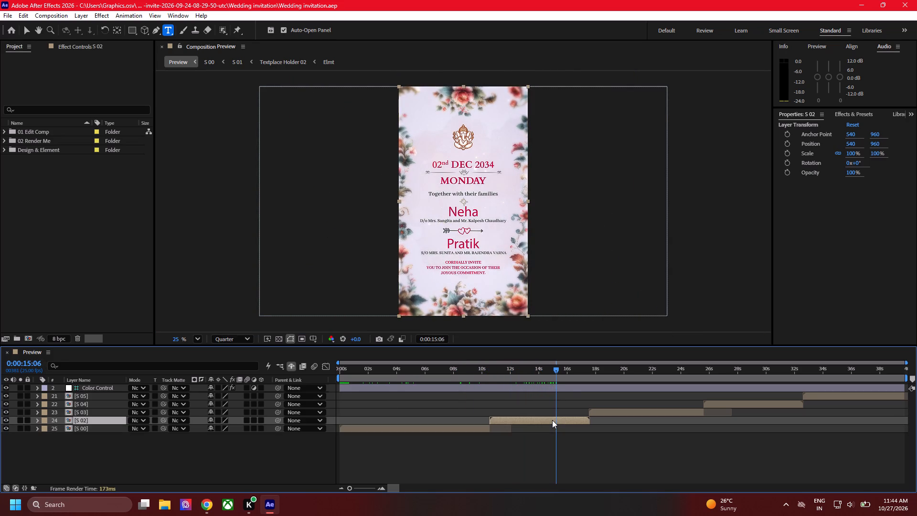
double_click(552, 420)
double_click(103, 385)
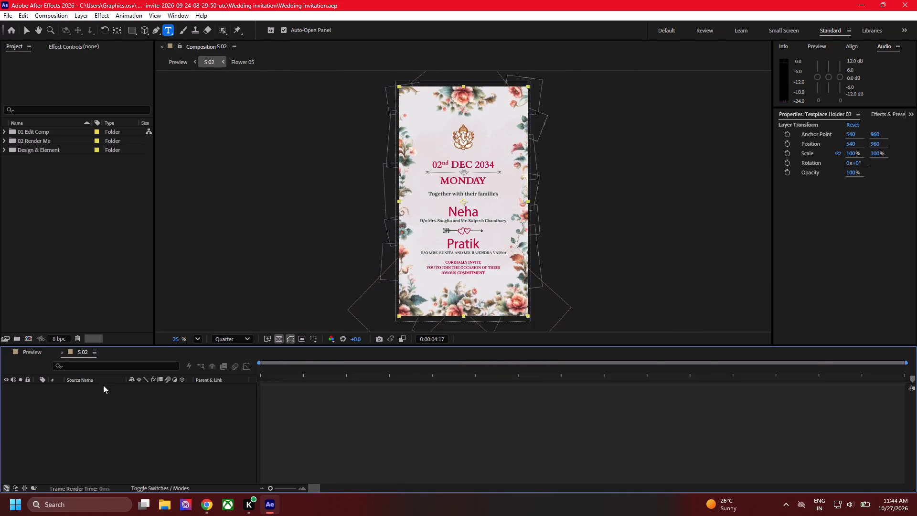
Change the day in the wedding date line to 26th, keeping the ordinal suffix superscript.
scroll(357, 172, down, 1)
scroll(357, 172, up, 4)
scroll(357, 172, down, 3)
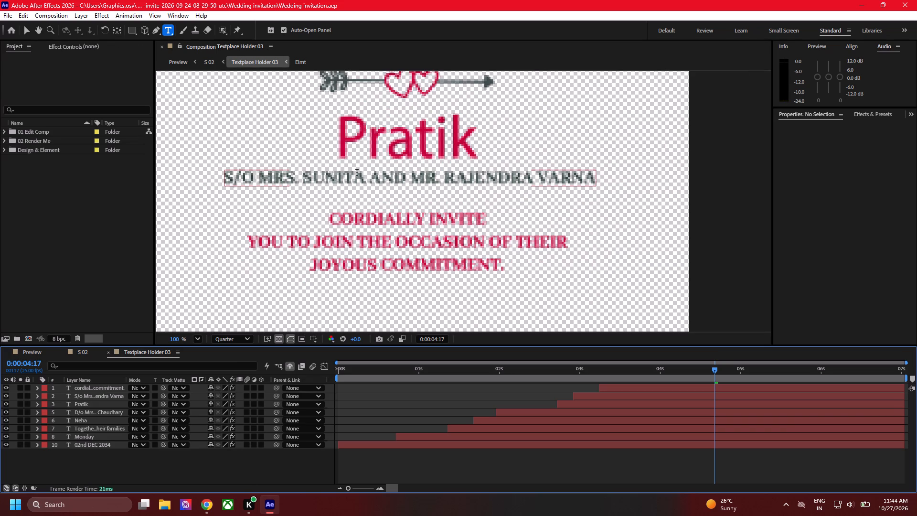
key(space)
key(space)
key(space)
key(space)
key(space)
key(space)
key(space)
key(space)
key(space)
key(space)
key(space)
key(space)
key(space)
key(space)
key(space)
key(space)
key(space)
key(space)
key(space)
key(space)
drag(297, 141, 348, 338)
drag(372, 207, 373, 224)
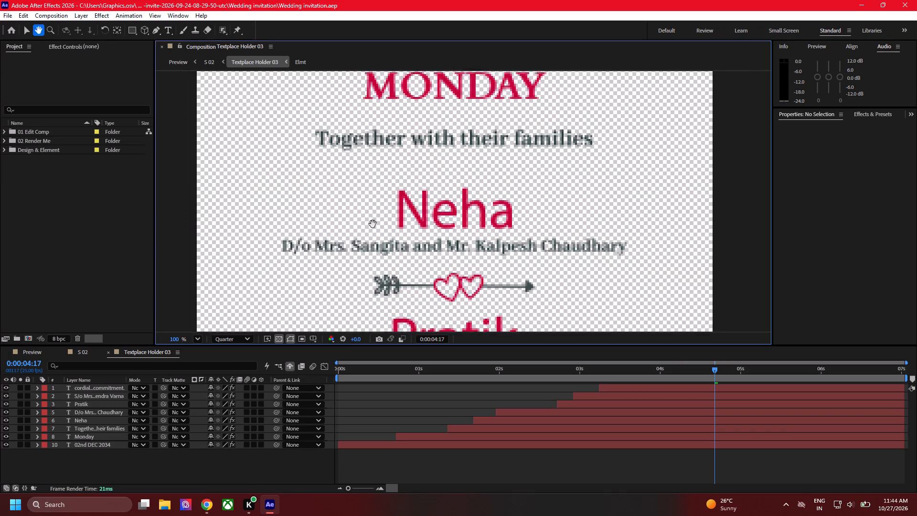
drag(373, 224, 361, 303)
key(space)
drag(423, 171, 431, 198)
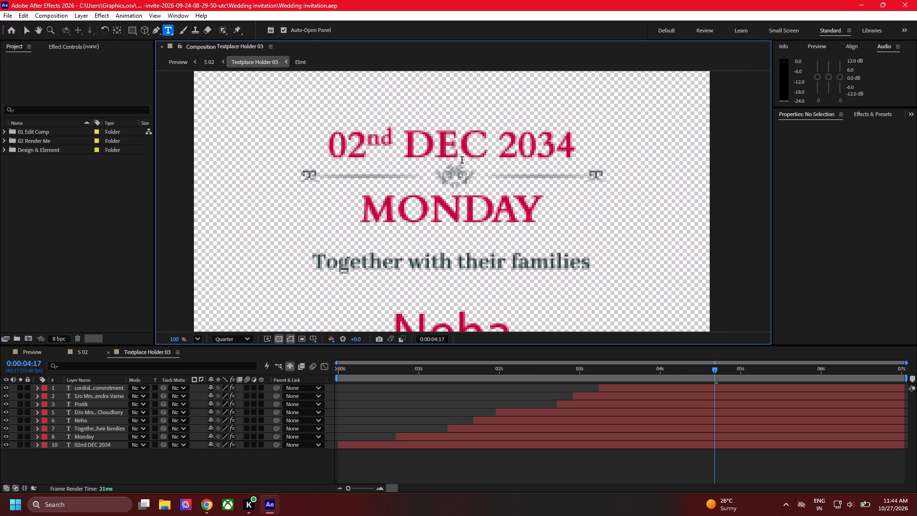
drag(362, 140, 327, 140)
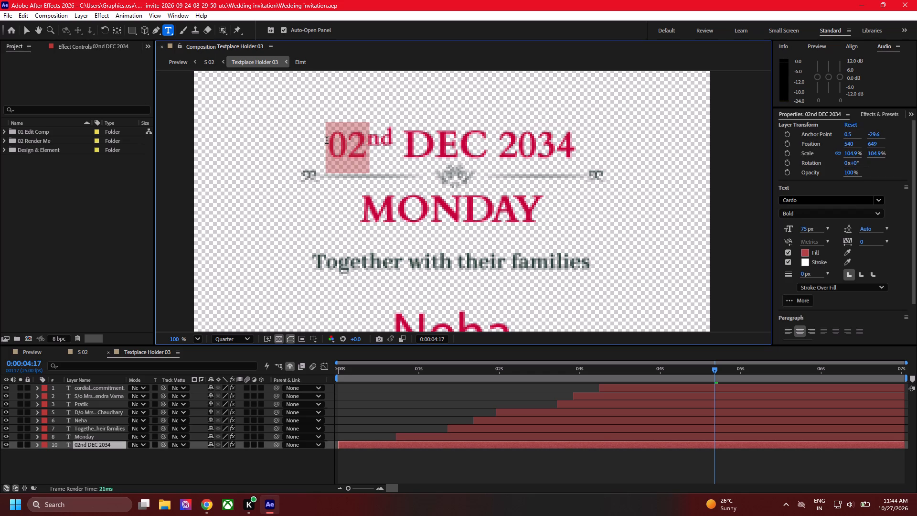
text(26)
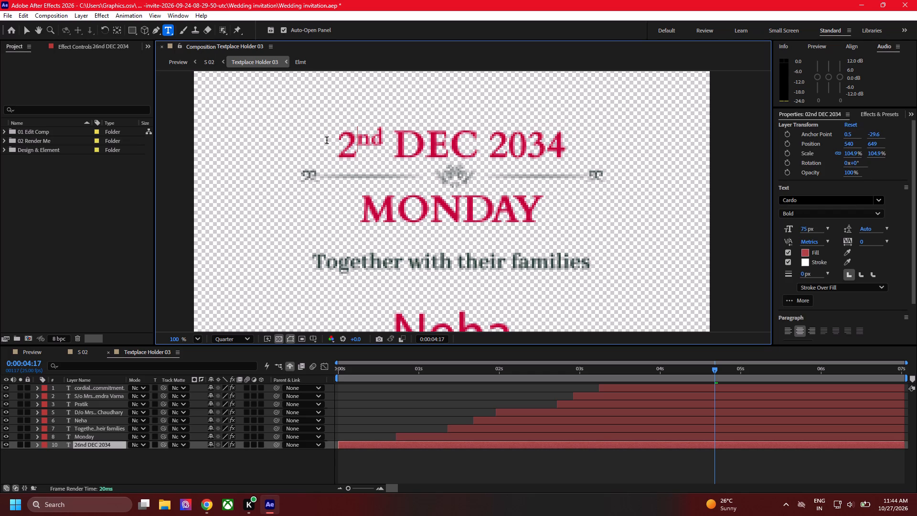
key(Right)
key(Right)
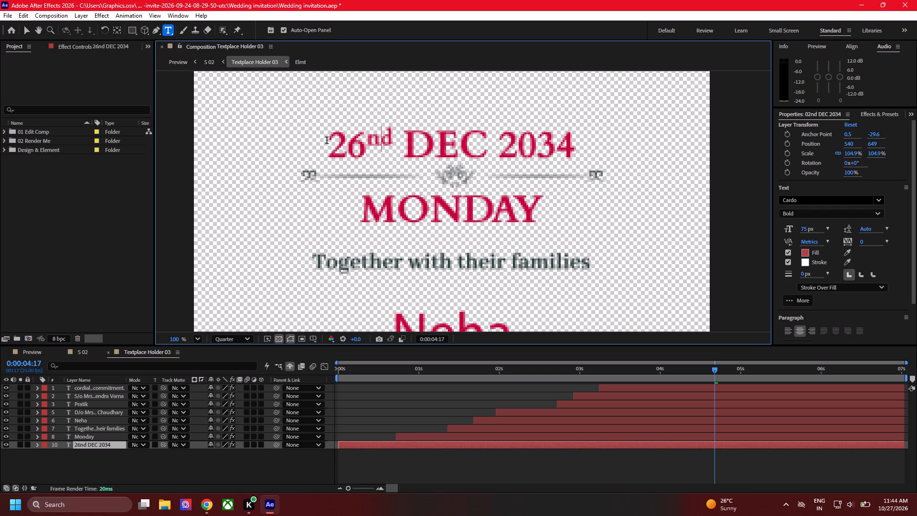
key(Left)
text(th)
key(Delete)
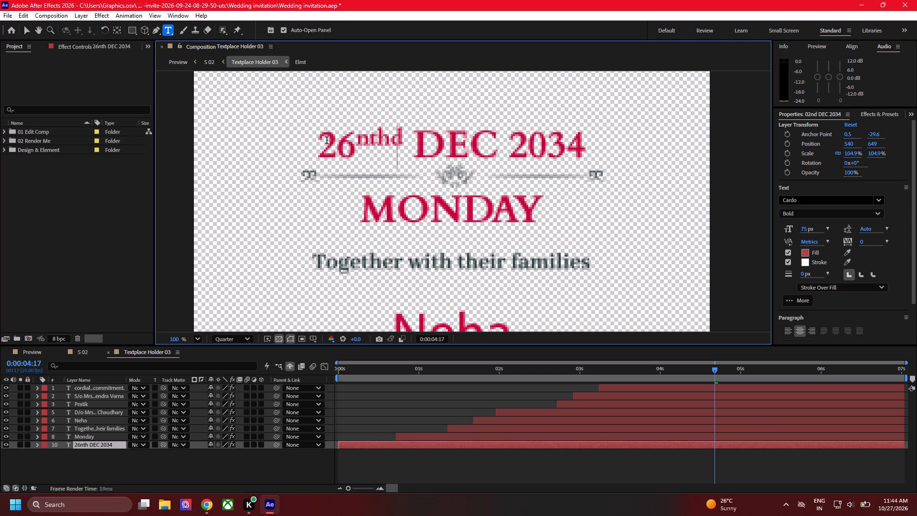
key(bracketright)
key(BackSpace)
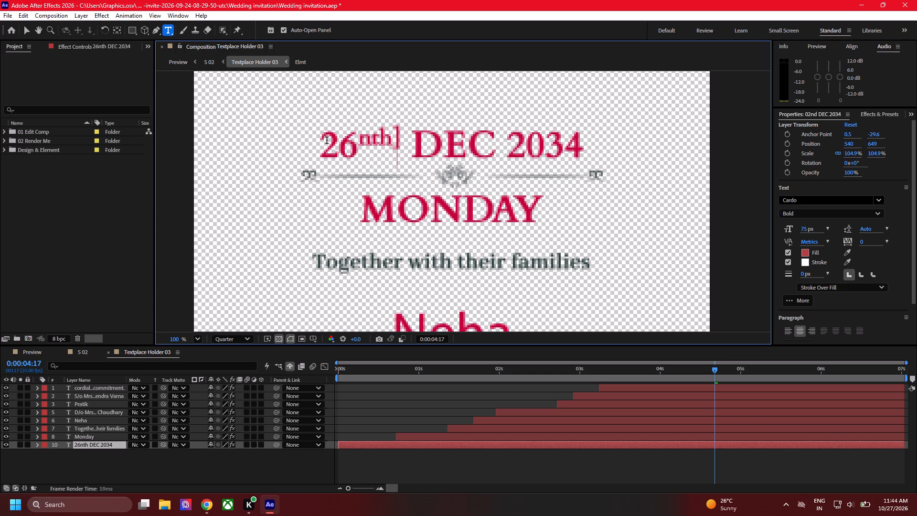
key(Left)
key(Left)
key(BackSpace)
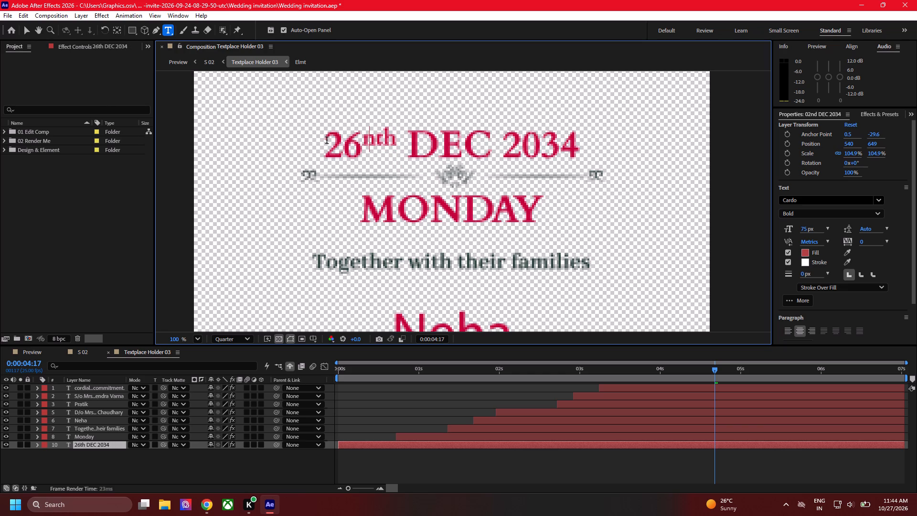
Change the month in the wedding date line to NOV and the year to 2026.
click(449, 139)
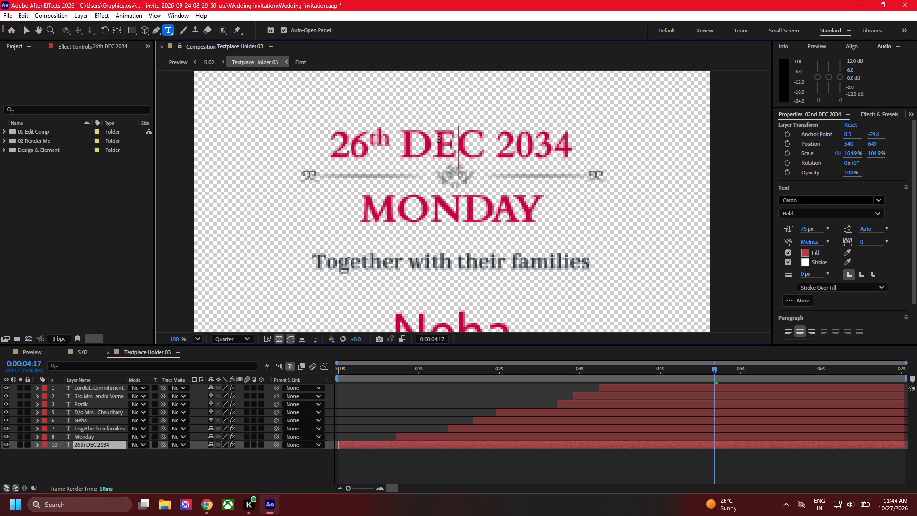
drag(407, 147, 425, 148)
drag(425, 148, 482, 152)
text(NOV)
drag(548, 147, 549, 147)
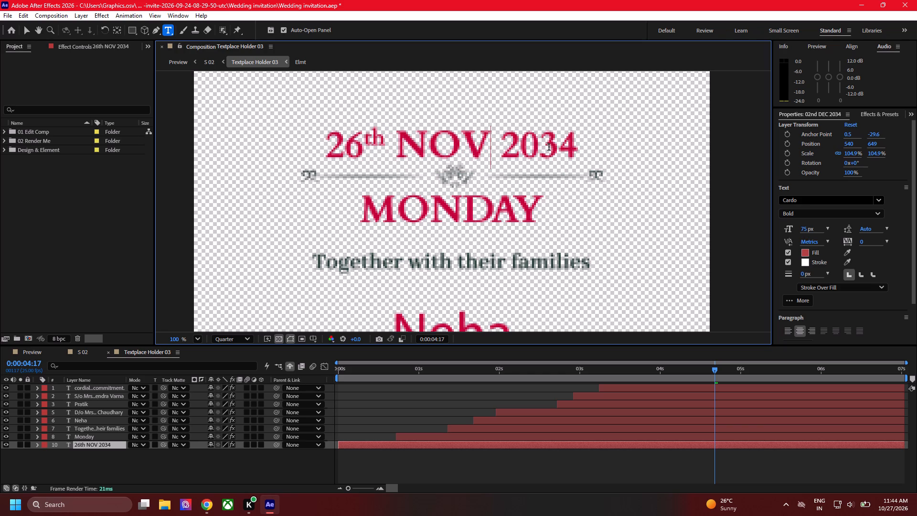
drag(549, 147, 574, 150)
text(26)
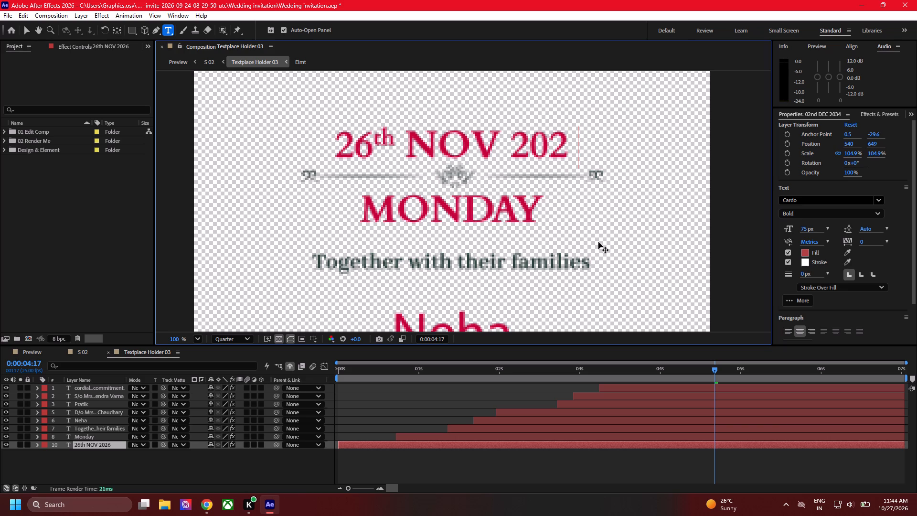
click(421, 222)
click(484, 465)
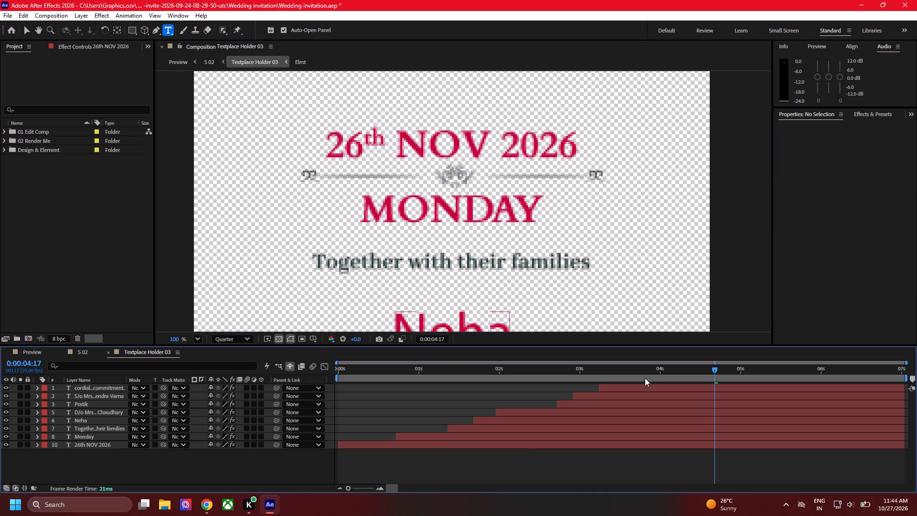
Replace the bride's name Neha with Muskaan in the large text above the hearts and arrow.
drag(652, 375, 672, 380)
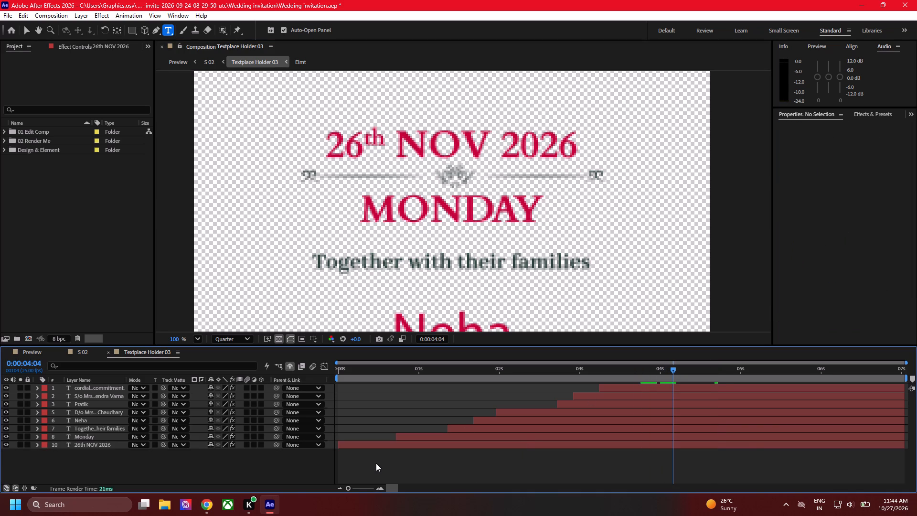
scroll(359, 228, down, 2)
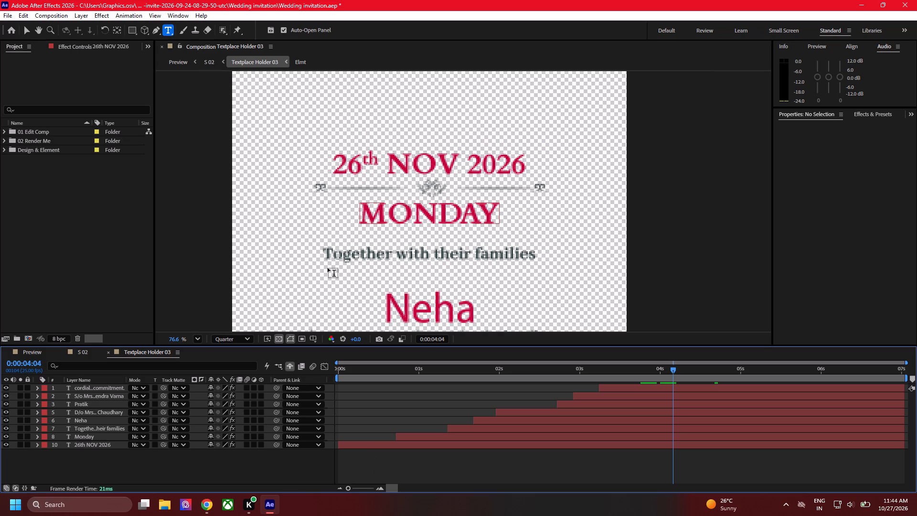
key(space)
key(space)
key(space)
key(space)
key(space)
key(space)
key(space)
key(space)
drag(273, 279, 272, 173)
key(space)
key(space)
drag(276, 257, 278, 182)
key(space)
drag(299, 178, 302, 248)
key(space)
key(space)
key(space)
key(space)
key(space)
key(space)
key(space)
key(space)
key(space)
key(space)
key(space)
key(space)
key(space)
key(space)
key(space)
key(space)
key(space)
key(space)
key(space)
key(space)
drag(277, 274, 274, 145)
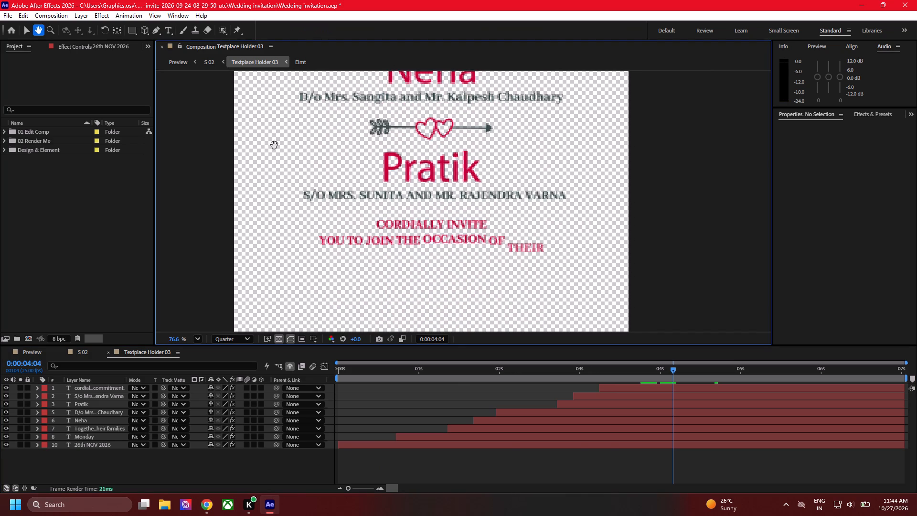
drag(276, 244, 281, 215)
drag(692, 373, 742, 373)
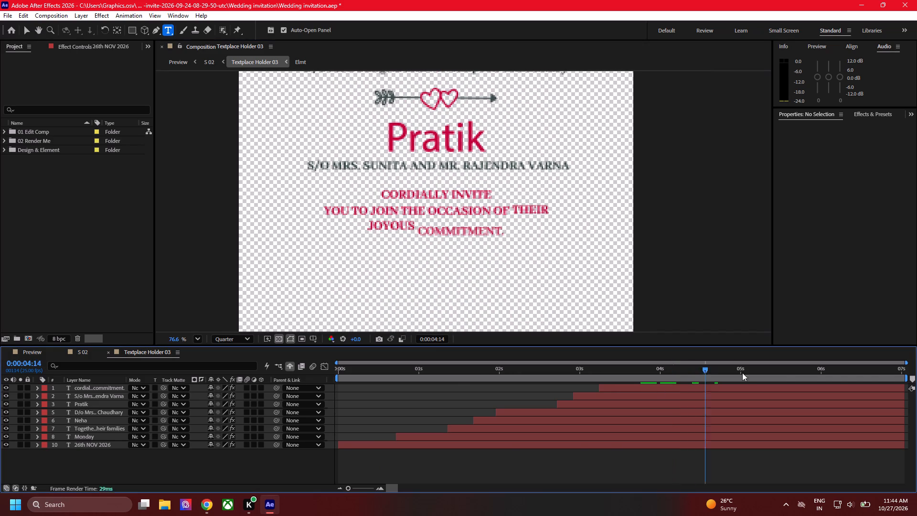
drag(742, 373, 908, 373)
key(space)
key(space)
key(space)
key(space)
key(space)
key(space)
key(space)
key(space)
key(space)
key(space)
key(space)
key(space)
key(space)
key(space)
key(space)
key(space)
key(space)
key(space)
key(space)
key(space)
drag(227, 173, 249, 259)
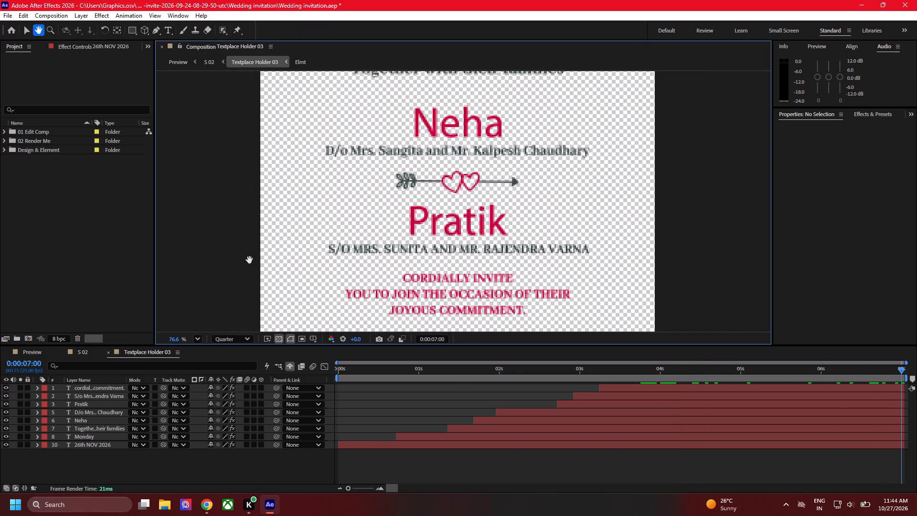
drag(270, 175, 270, 184)
click(458, 128)
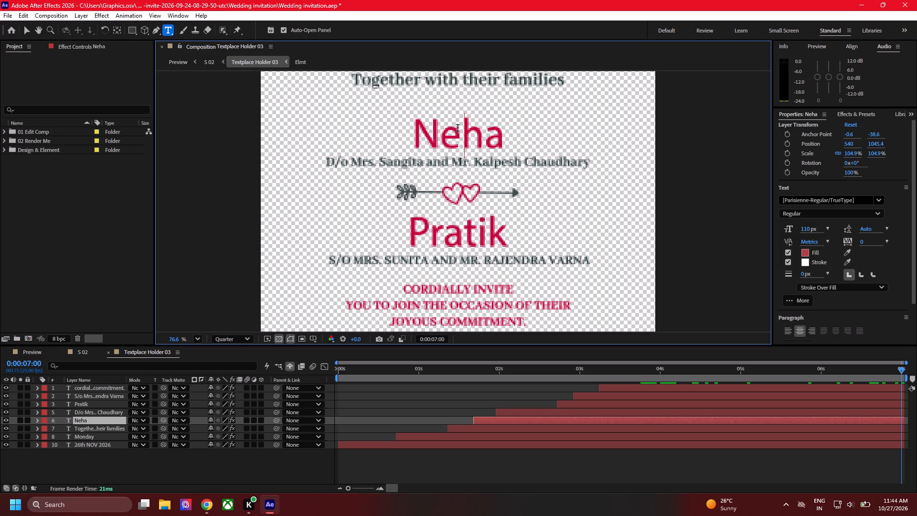
key(ctrl+a)
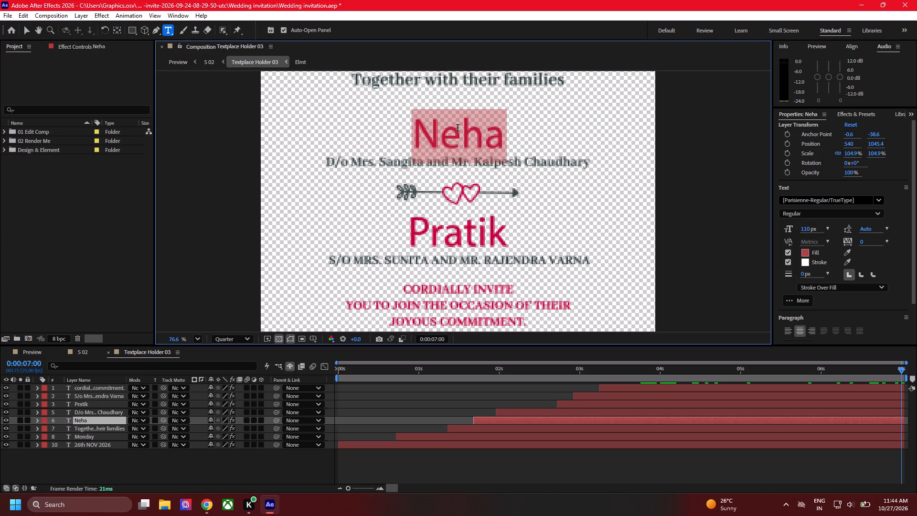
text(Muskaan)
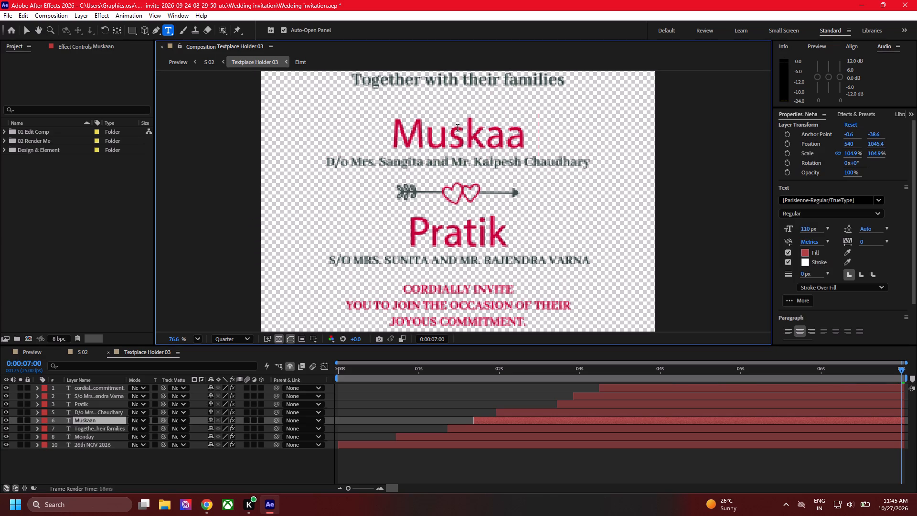
drag(639, 367, 745, 373)
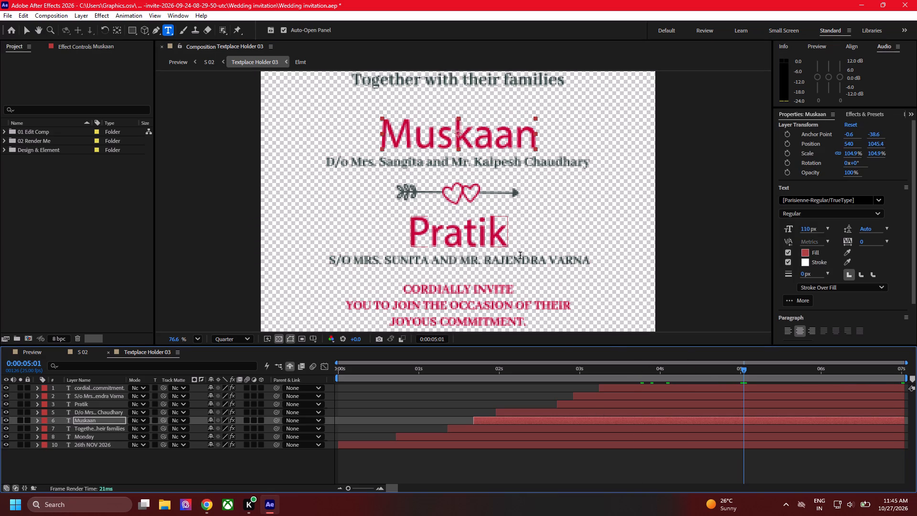
Replace the groom's name Pratik with Ritik in the large text below the hearts and arrow.
click(496, 243)
key(ctrl+a)
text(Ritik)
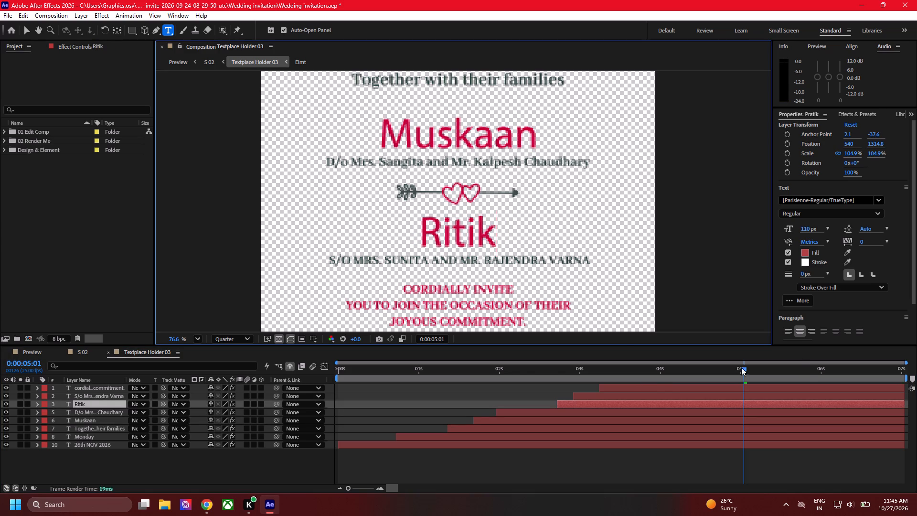
click(804, 369)
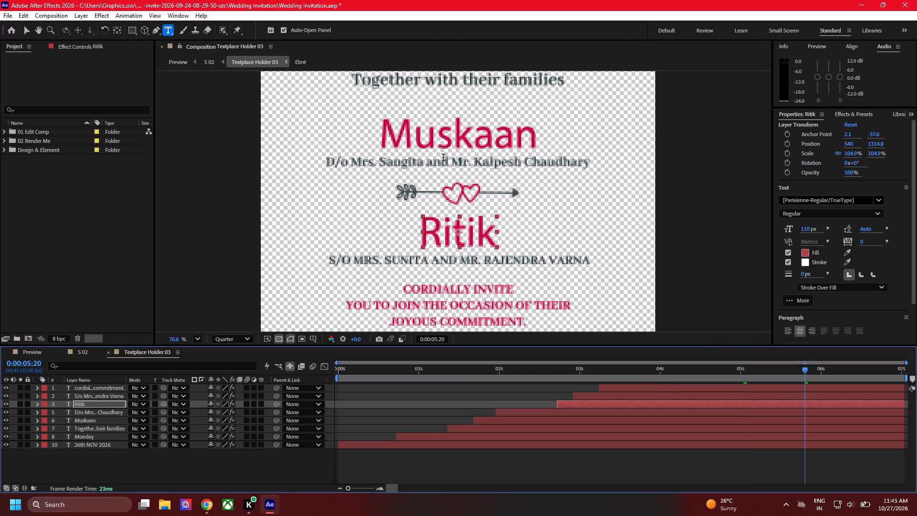
Delete the mother's name after "Mrs." in the bride's parents line.
click(443, 156)
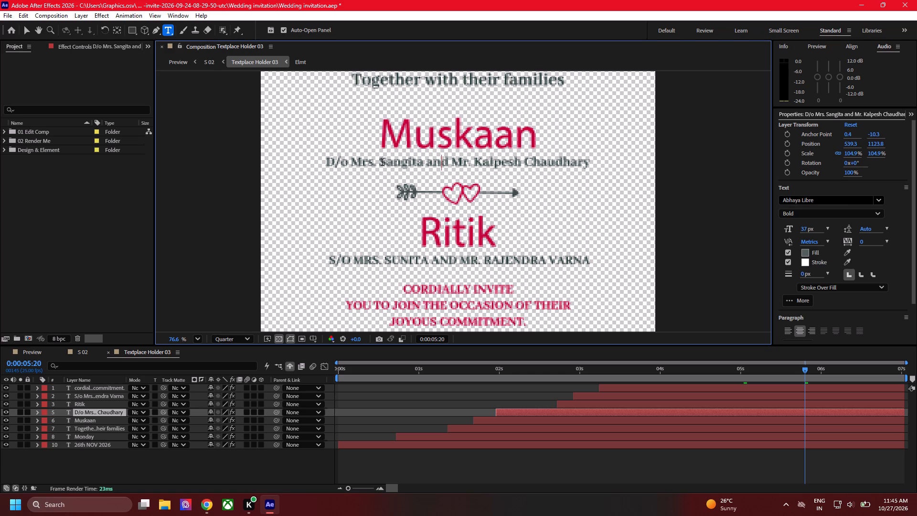
drag(380, 158, 428, 163)
drag(428, 163, 424, 162)
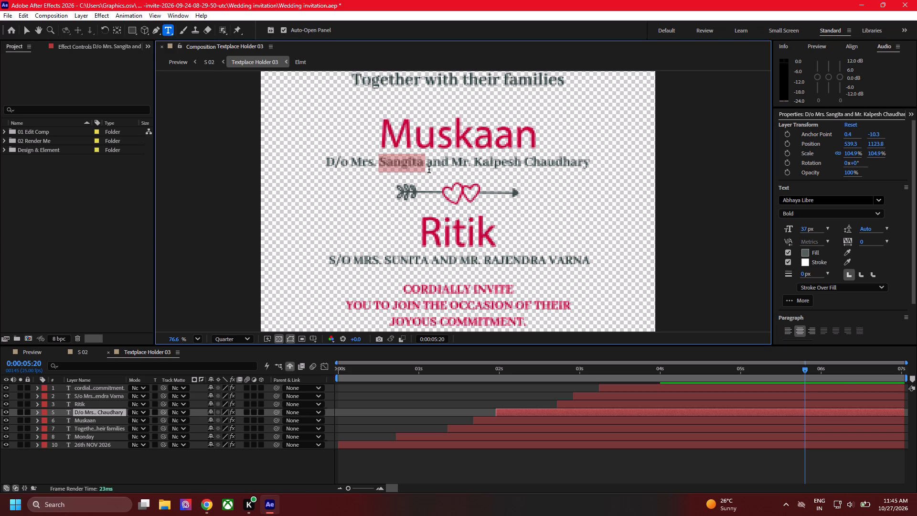
key(Delete)
Replace the father's first name and surname after "Mr." in the bride's parents line with the new father's name.
key(Right)
key(Right)
key(Right)
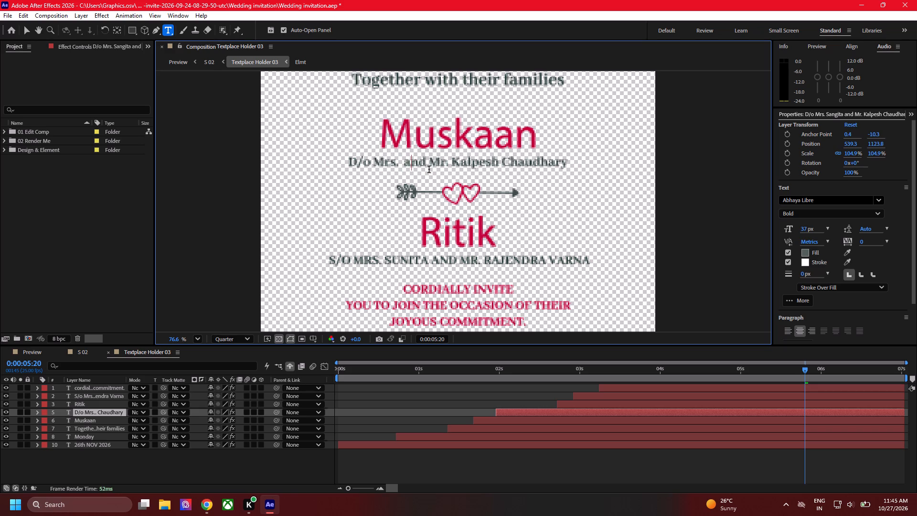
key(ctrl+Right)
key(ctrl+Right)
key(ctrl+Right)
key(ctrl+shift+Right)
key(ctrl+shift+Right)
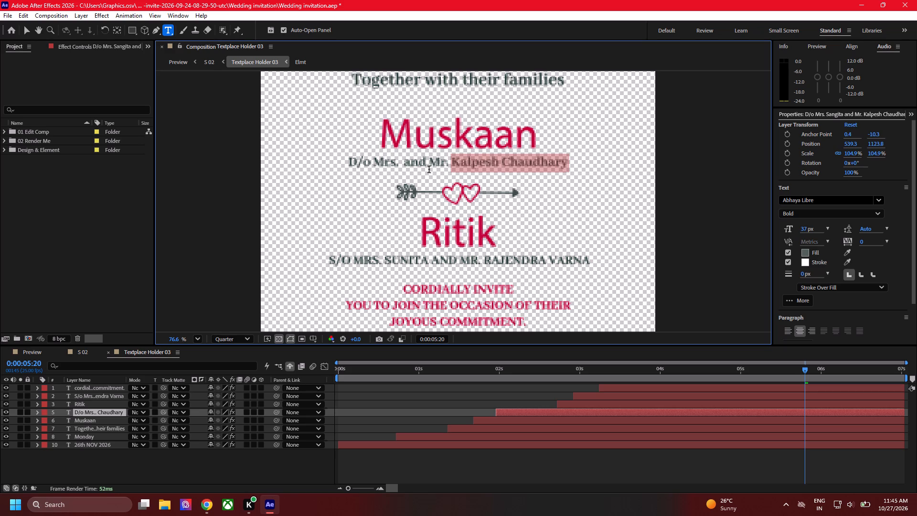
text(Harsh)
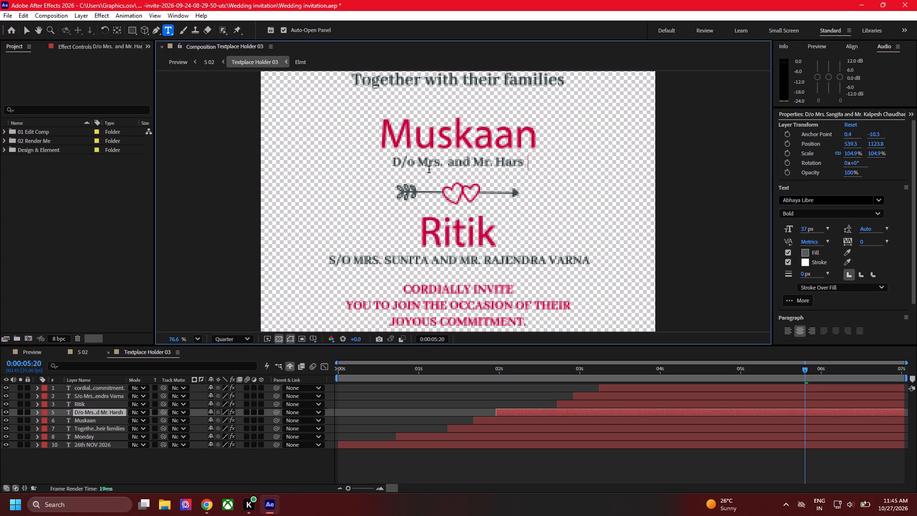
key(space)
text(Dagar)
click(387, 267)
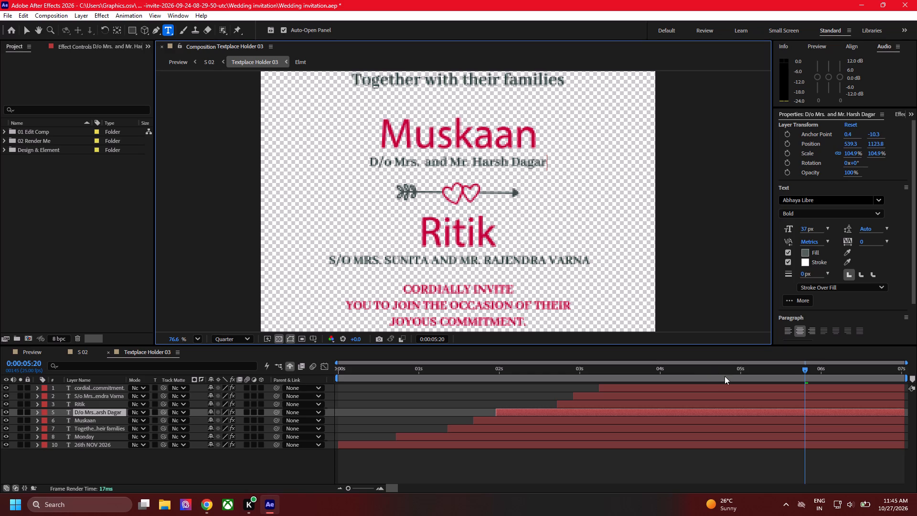
Turn the display brightness down to its minimum in the Windows quick settings and return to the After Effects timeline.
click(849, 512)
drag(771, 421, 654, 406)
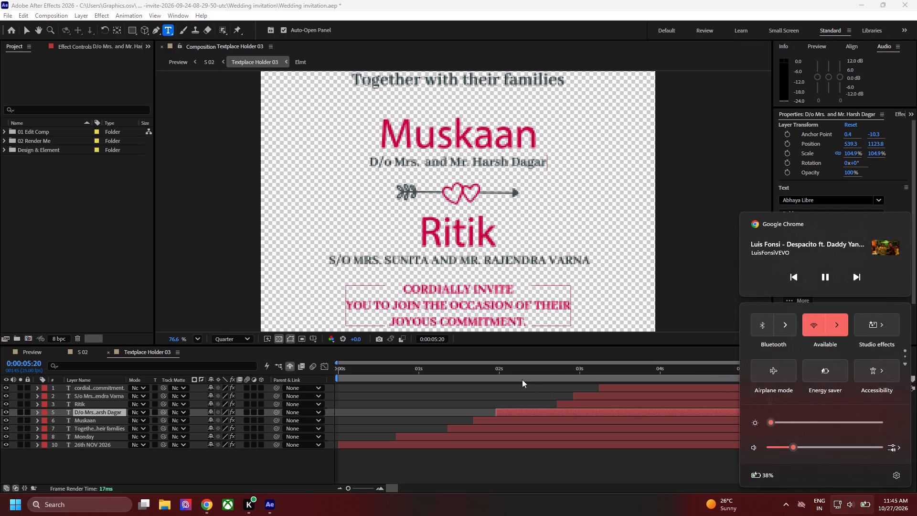
click(534, 371)
Delete the mother's name after "MRS." in the groom's parents line, keeping the "MRS." title.
drag(730, 365, 824, 375)
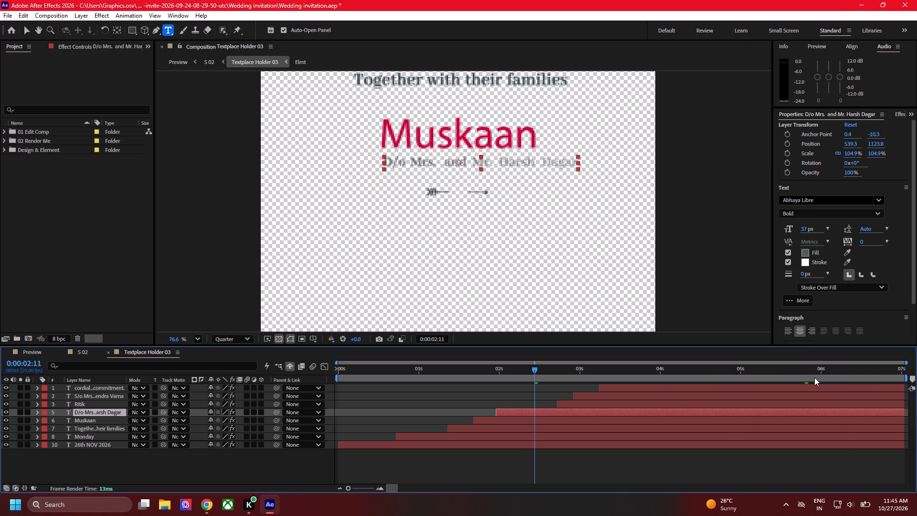
drag(810, 369, 916, 373)
click(391, 256)
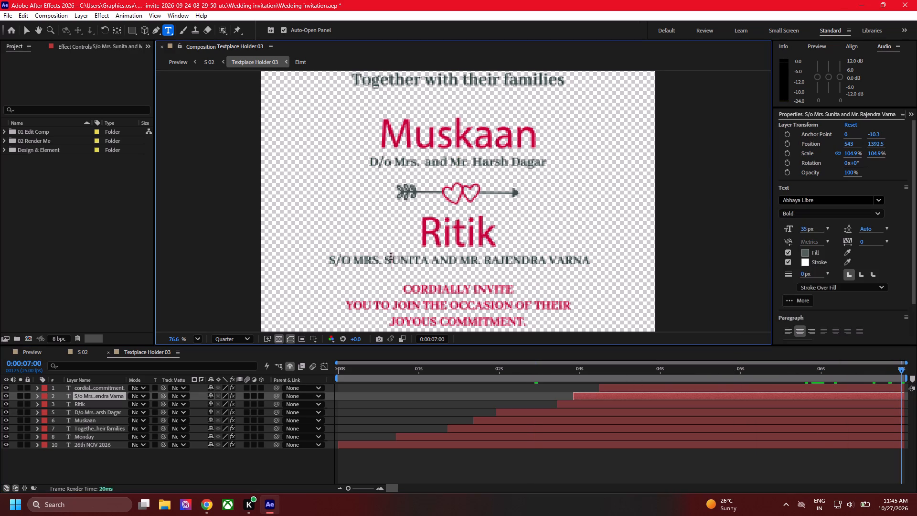
drag(433, 262, 385, 261)
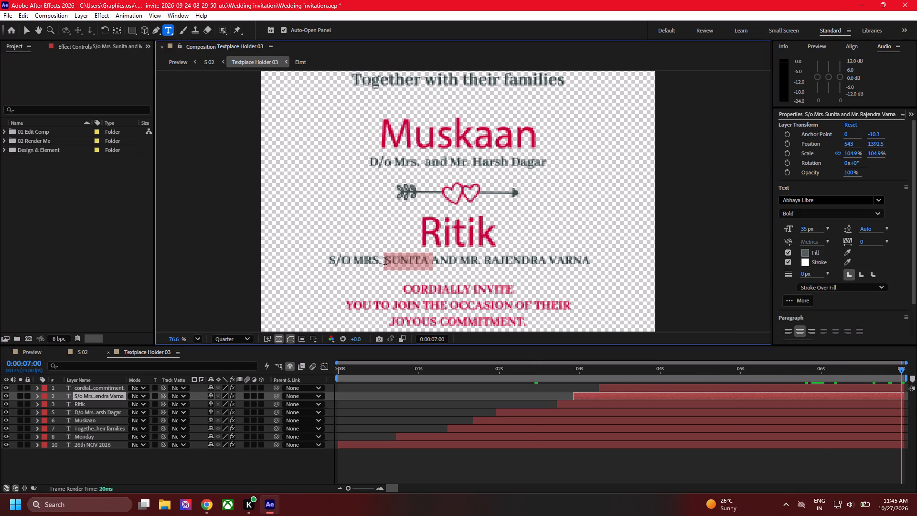
key(BackSpace)
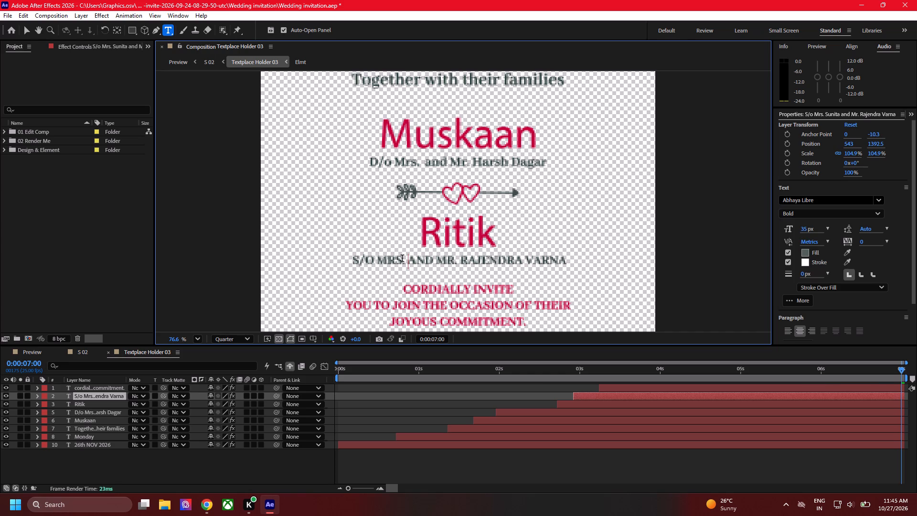
drag(402, 258, 389, 258)
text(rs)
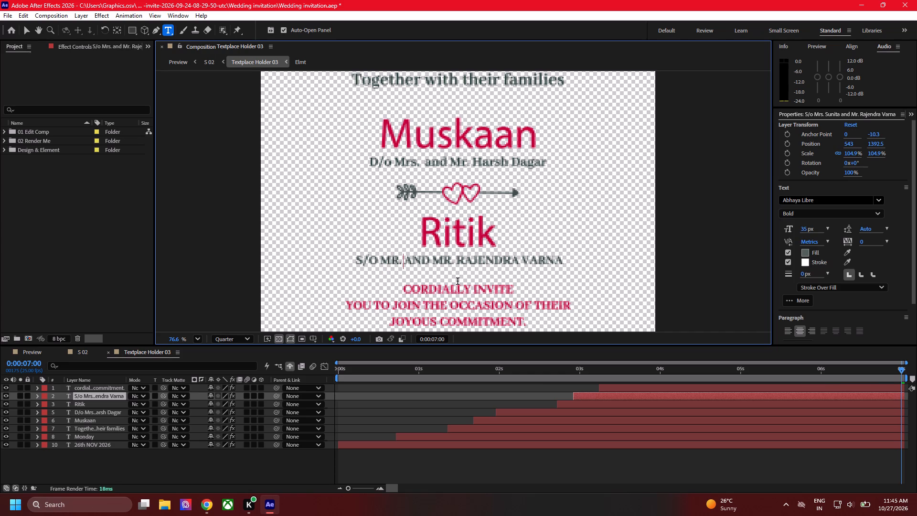
click(537, 467)
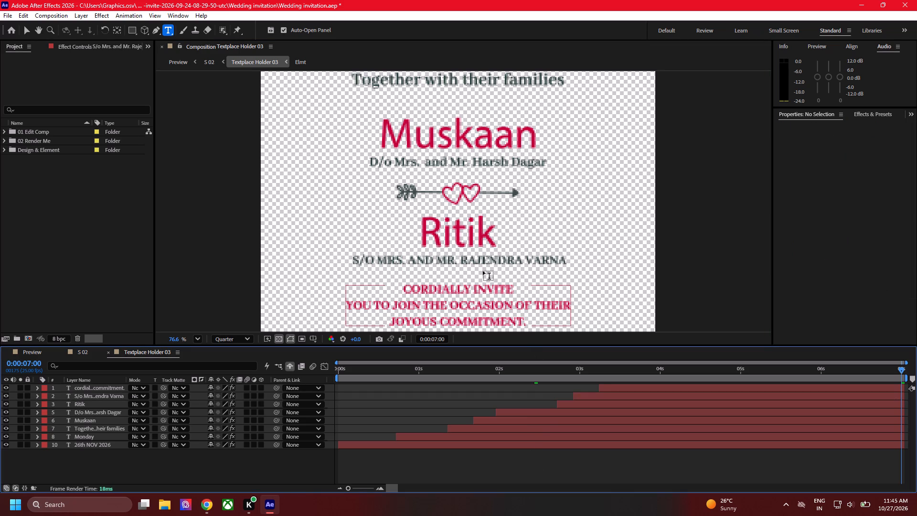
Replace the father's name in the S/o line below Ritik with the groom's father's name.
drag(460, 261, 587, 260)
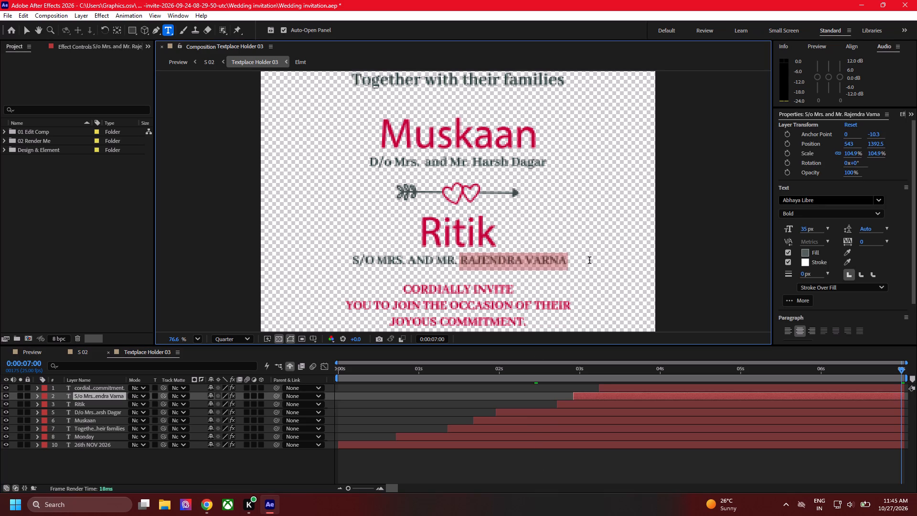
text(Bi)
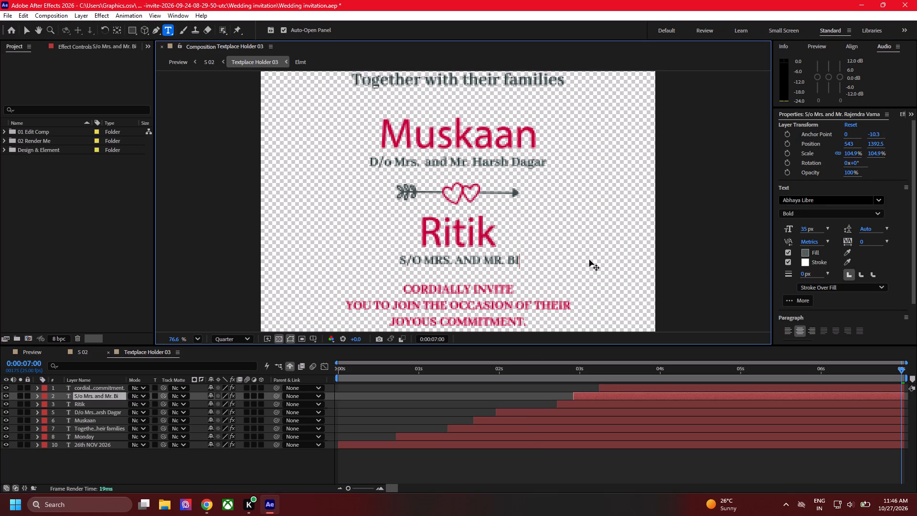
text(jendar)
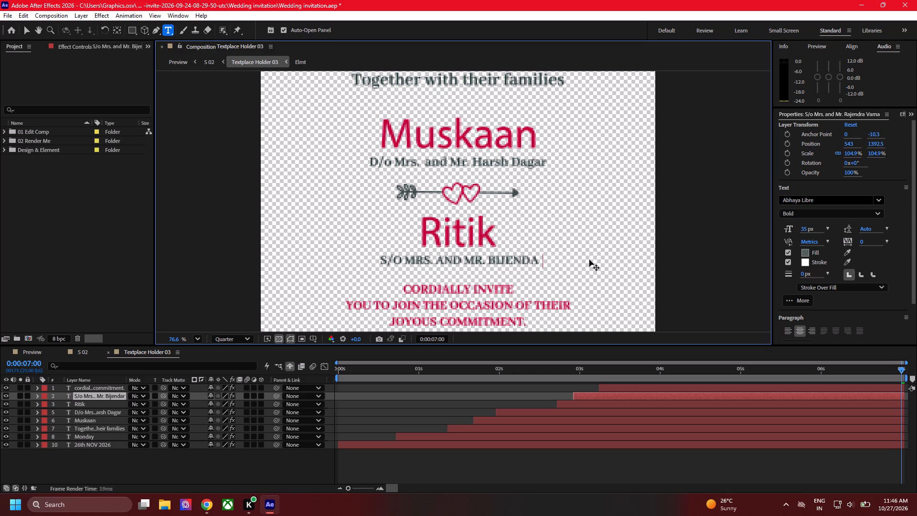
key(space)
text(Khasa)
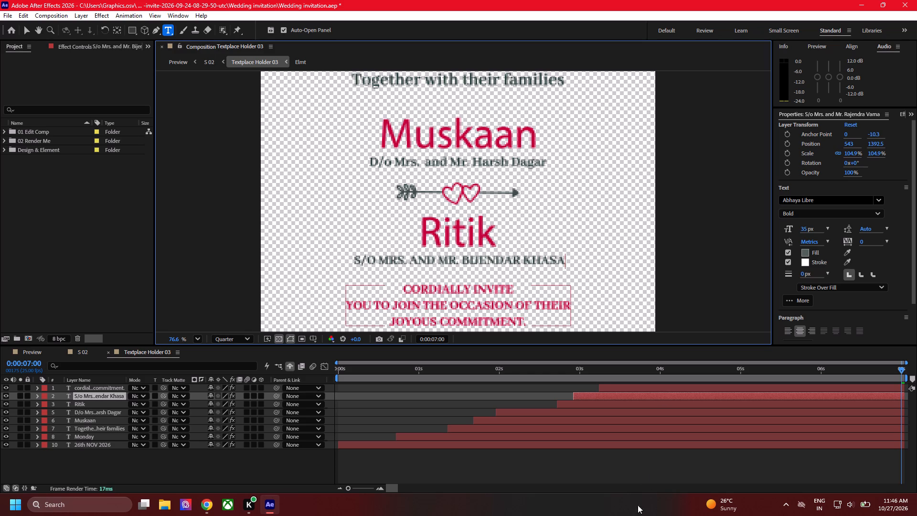
click(651, 471)
Check the November 2026 system calendar for the weekday of the wedding date, the 26th.
scroll(430, 262, down, 2)
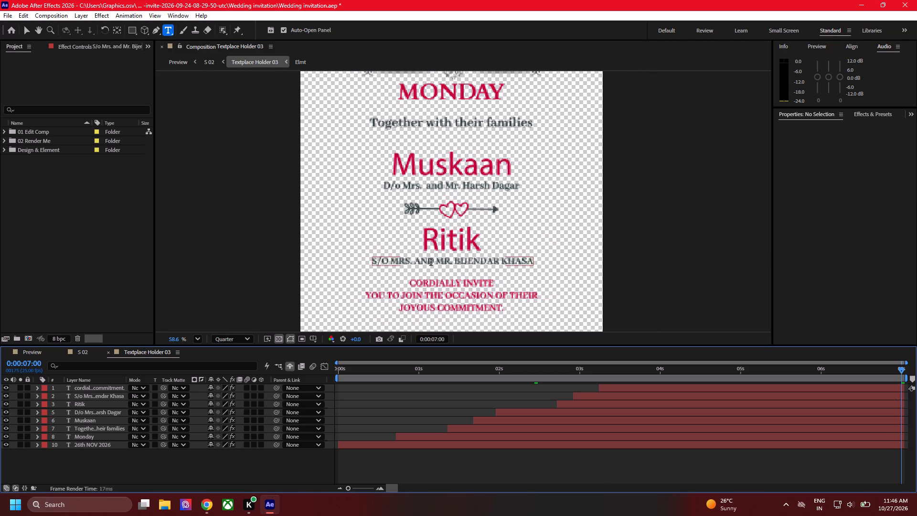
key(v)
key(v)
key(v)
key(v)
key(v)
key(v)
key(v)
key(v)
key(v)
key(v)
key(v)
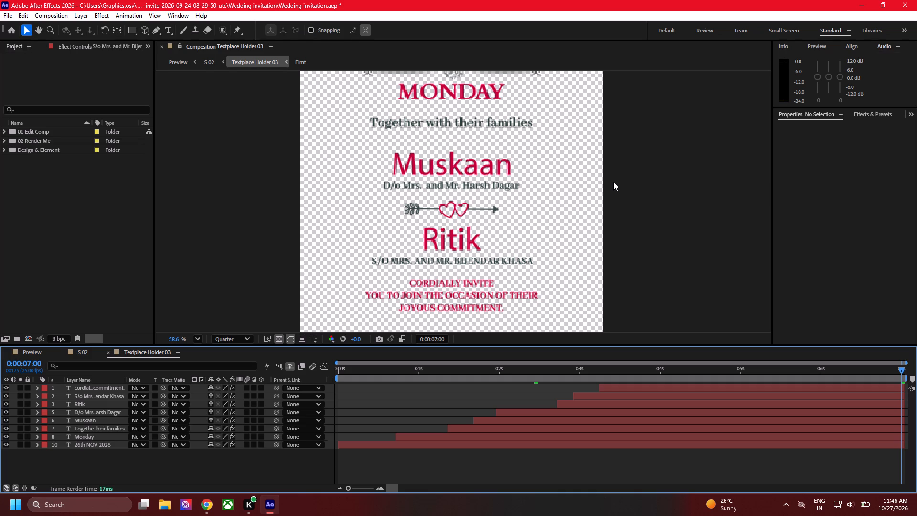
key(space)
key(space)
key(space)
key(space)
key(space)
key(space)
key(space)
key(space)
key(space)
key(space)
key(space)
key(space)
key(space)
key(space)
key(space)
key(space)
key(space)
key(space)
drag(613, 182, 619, 277)
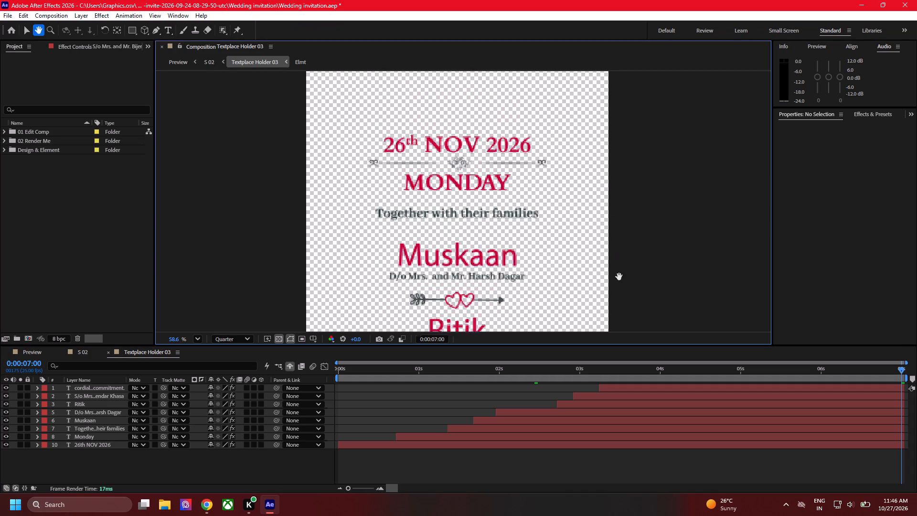
drag(619, 277, 617, 301)
drag(584, 157, 593, 227)
scroll(531, 255, up, 3)
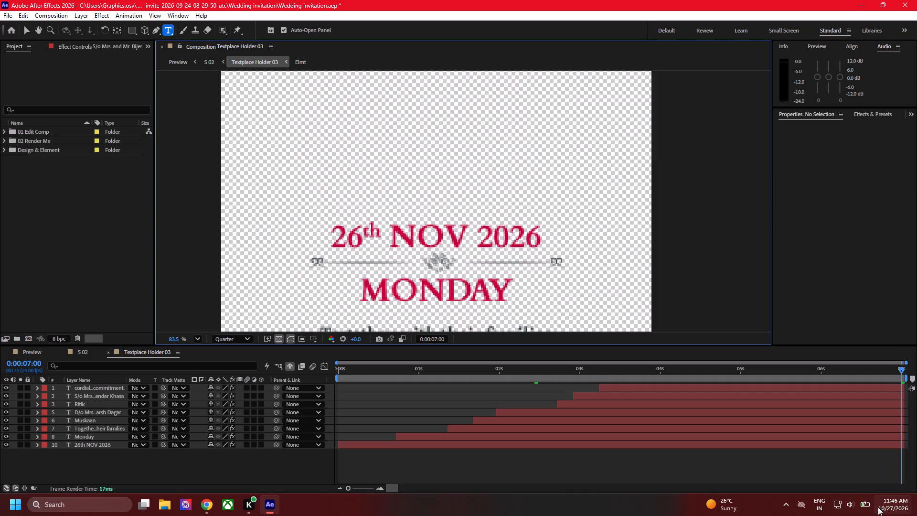
click(838, 507)
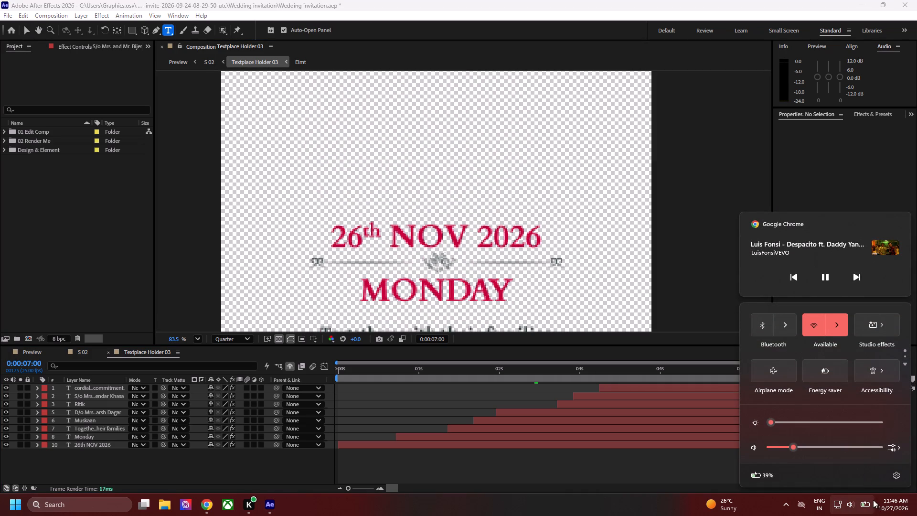
click(884, 505)
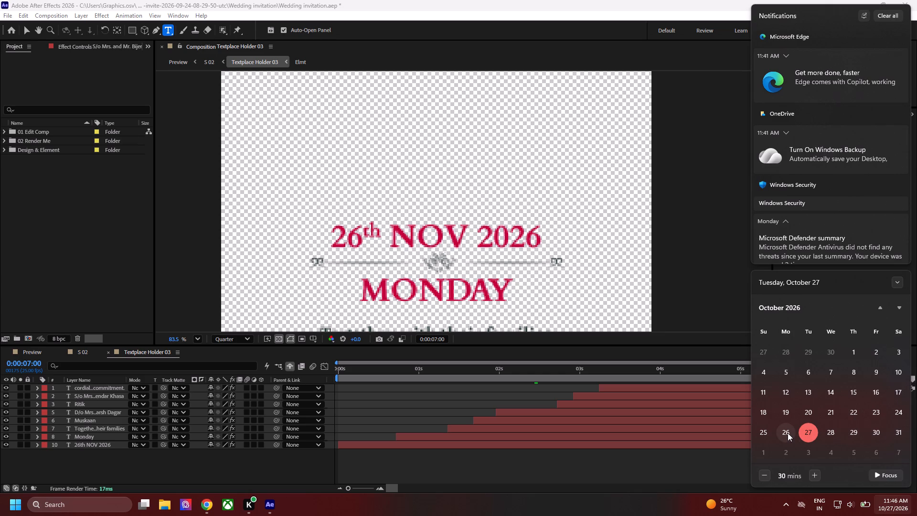
click(898, 307)
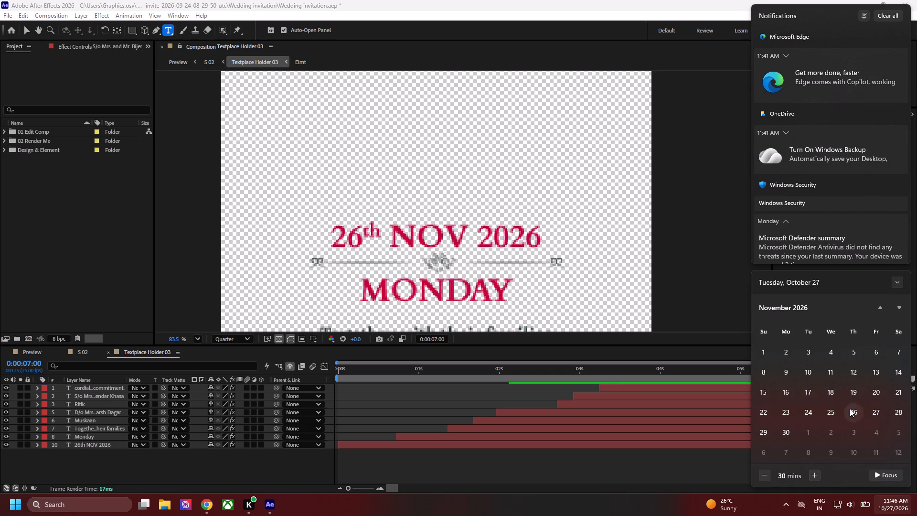
Change the weekday below the wedding date to Thursday and save the project.
click(407, 286)
key(ctrl+a)
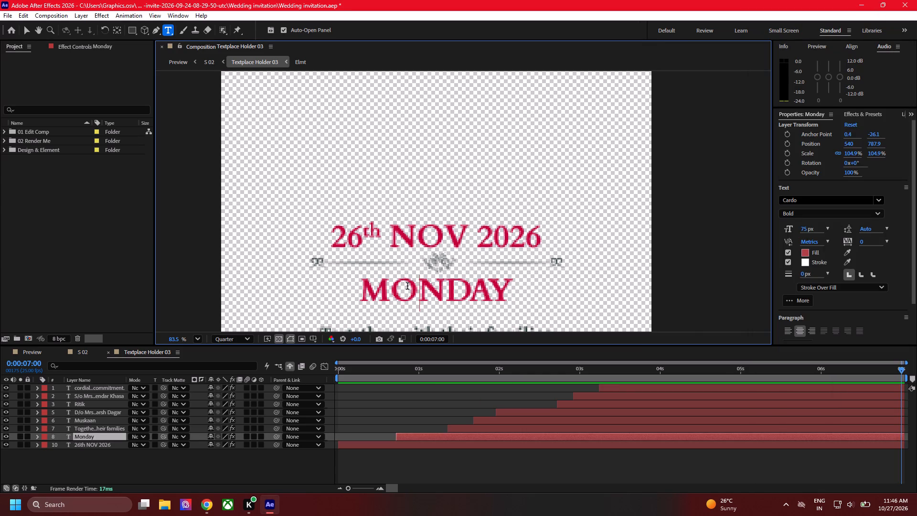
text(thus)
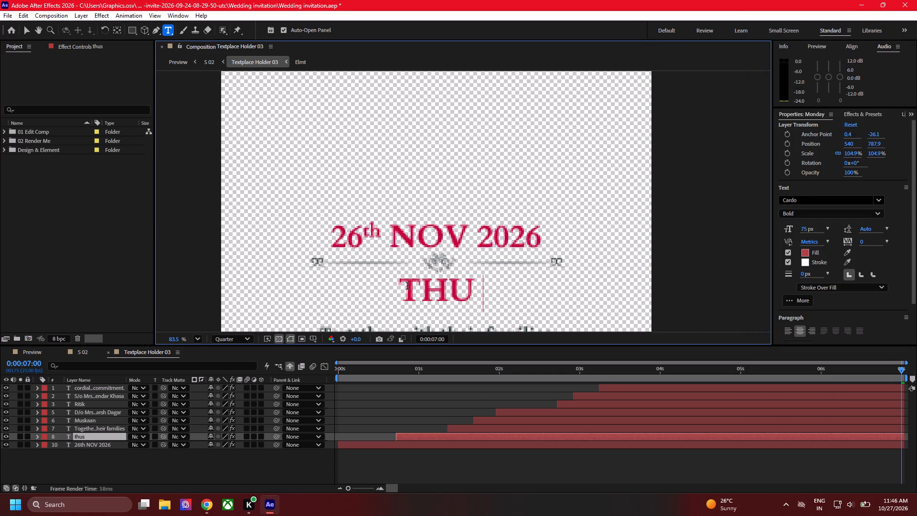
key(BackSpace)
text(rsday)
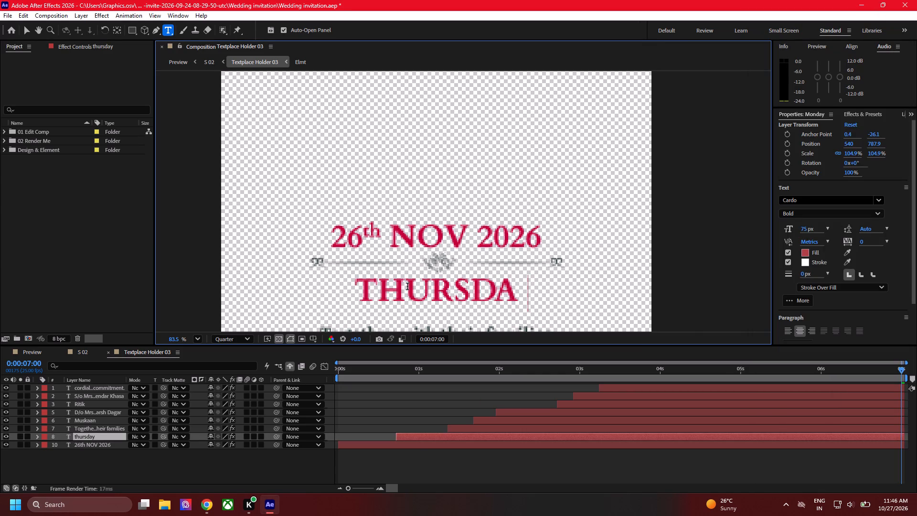
click(422, 463)
key(ctrl+s)
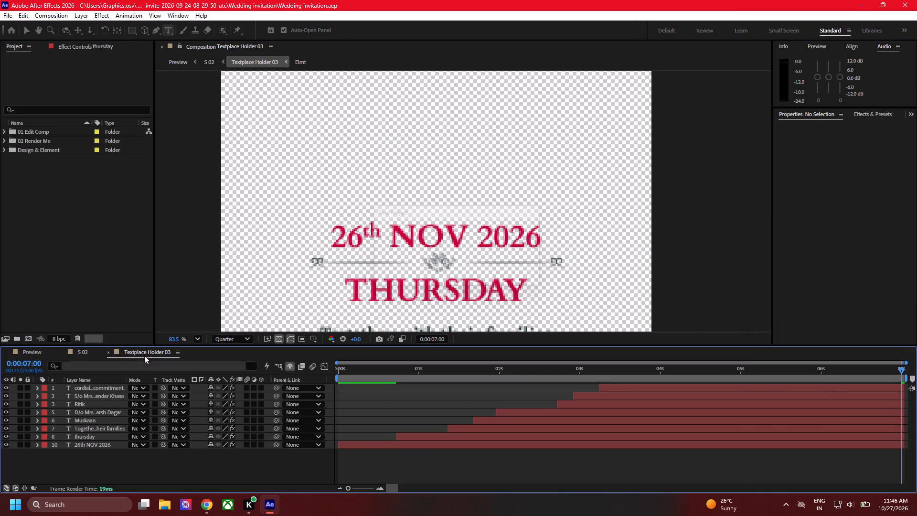
Close Textplace Holder 03, review the text animation in S 02, and close S 02 to return to Preview.
click(110, 352)
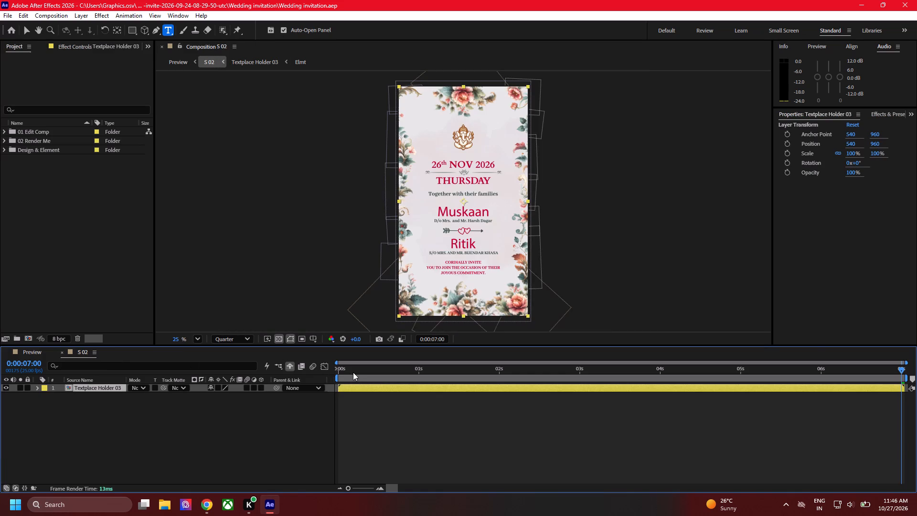
drag(353, 372, 649, 397)
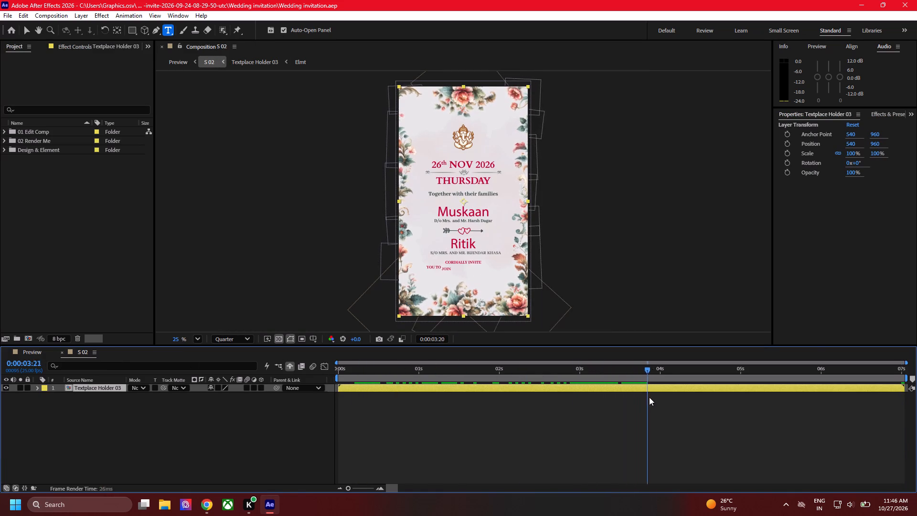
drag(649, 397, 708, 407)
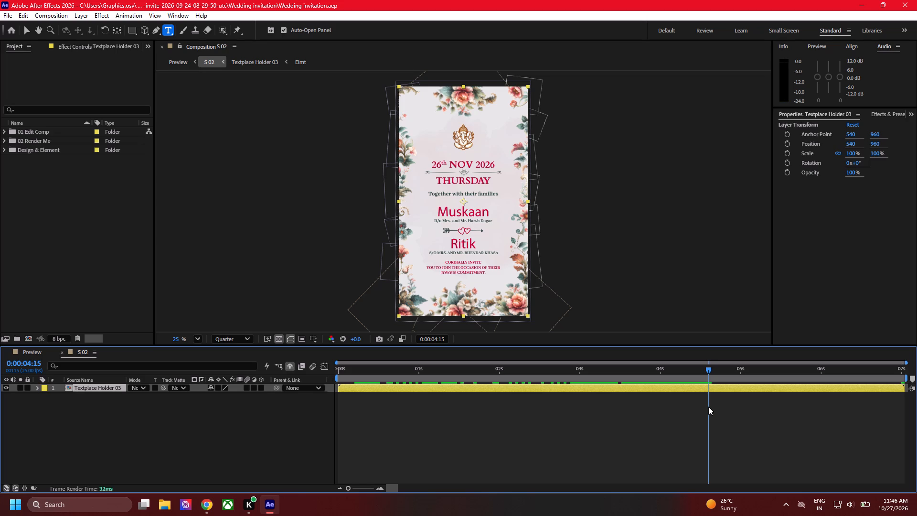
drag(708, 407, 729, 409)
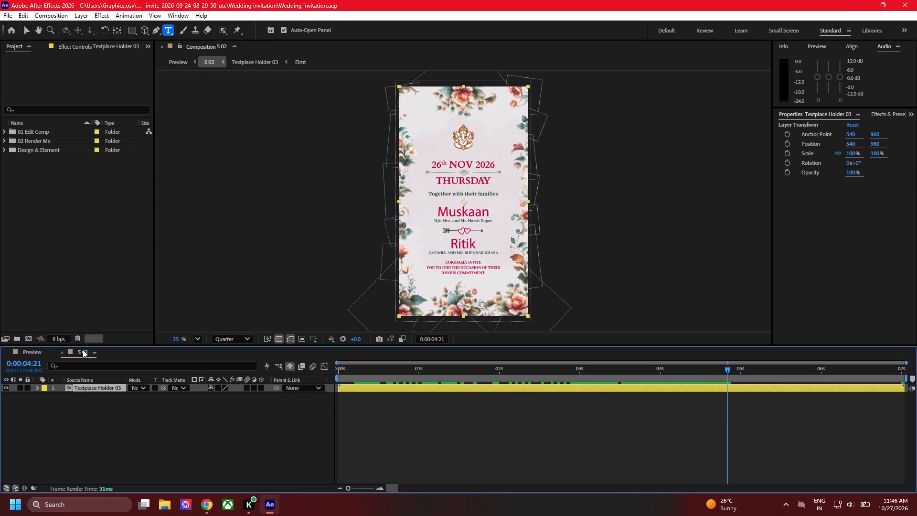
click(63, 353)
Go through the remaining scenes in Preview to Save the Date at about 37 s and open the S 05 composition.
drag(609, 374, 616, 374)
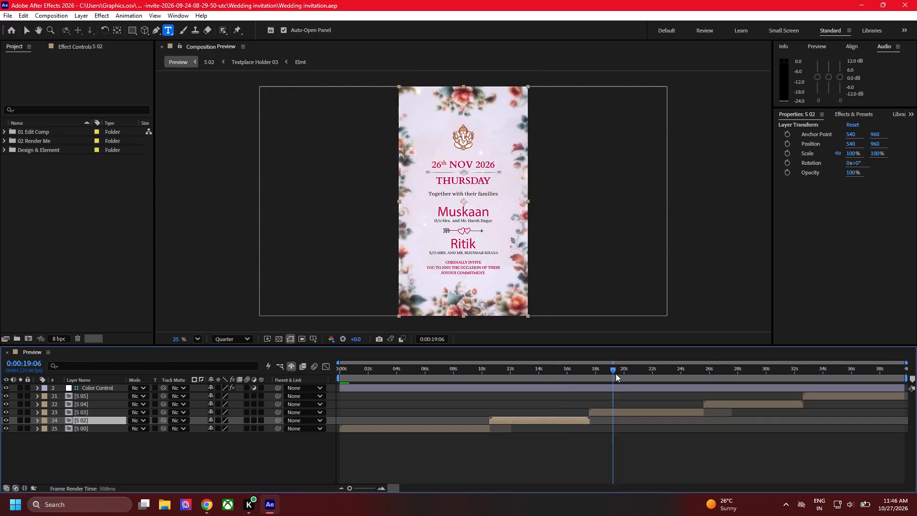
drag(616, 374, 677, 386)
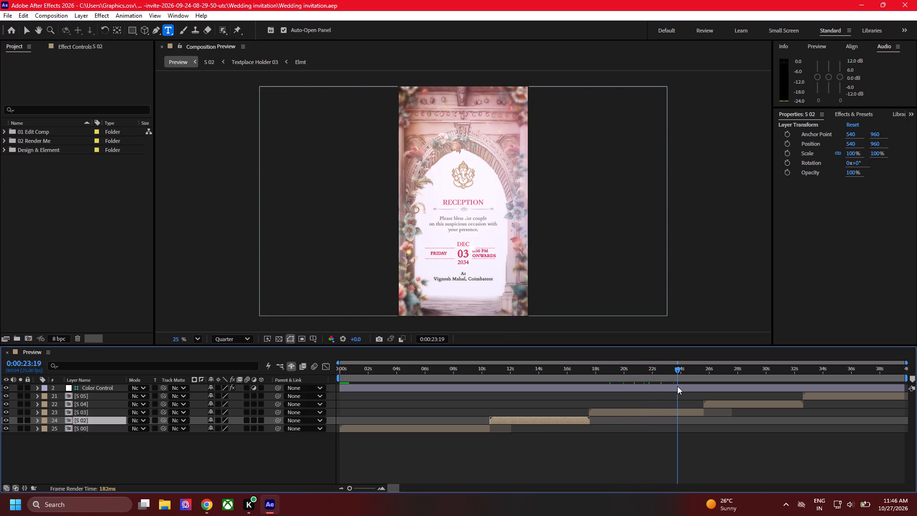
drag(707, 368, 721, 368)
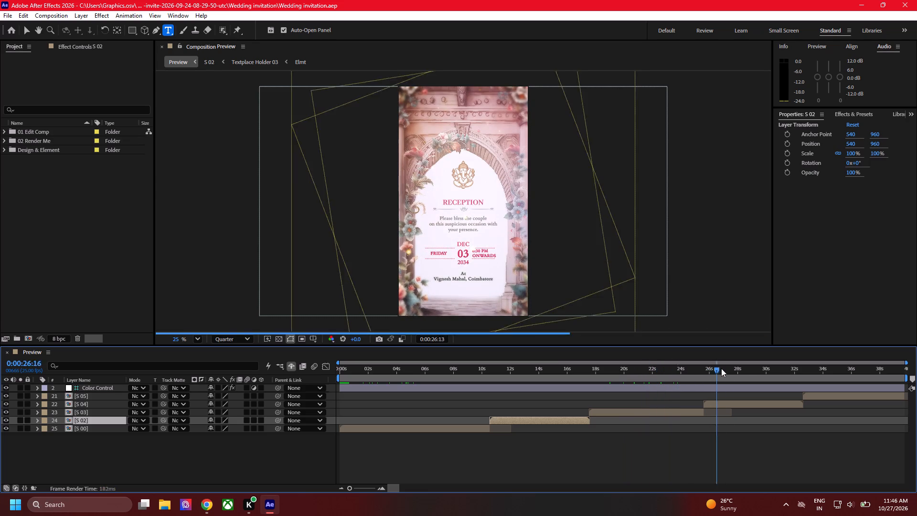
drag(721, 368, 794, 387)
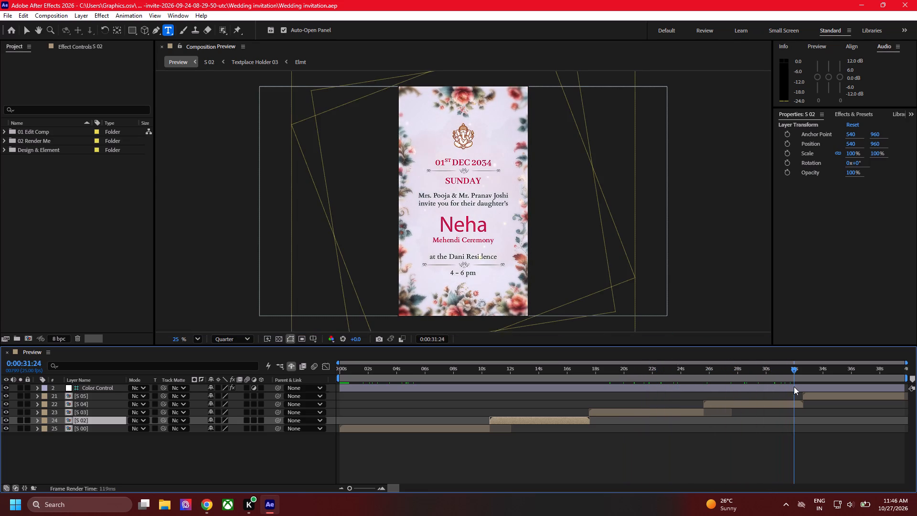
drag(794, 387, 801, 389)
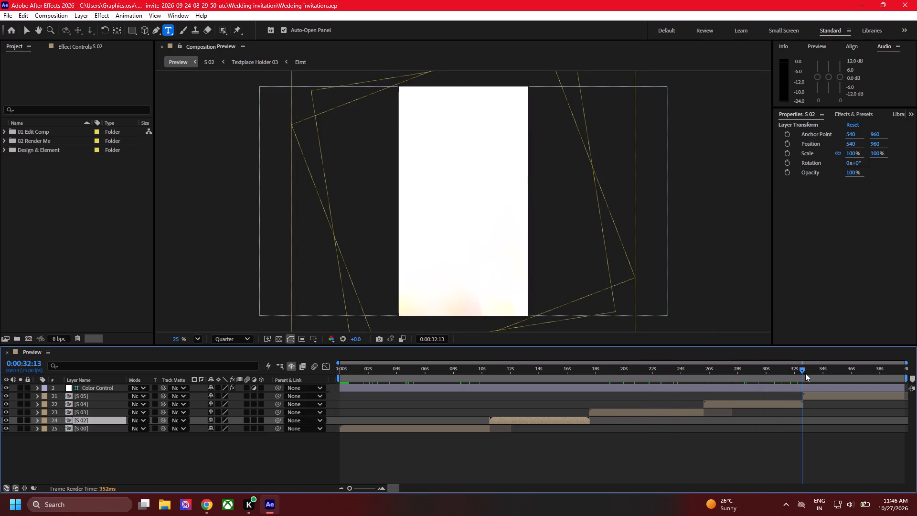
drag(823, 367, 842, 369)
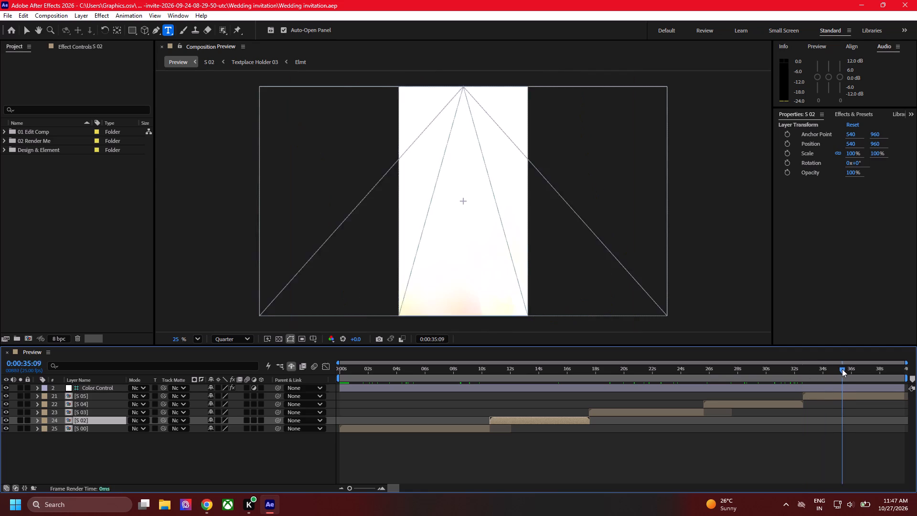
drag(842, 369, 867, 376)
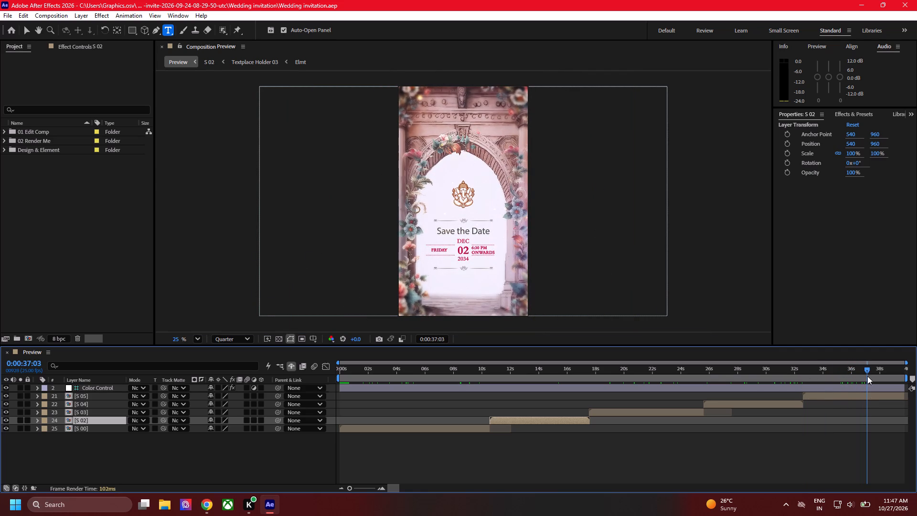
double_click(856, 391)
double_click(855, 397)
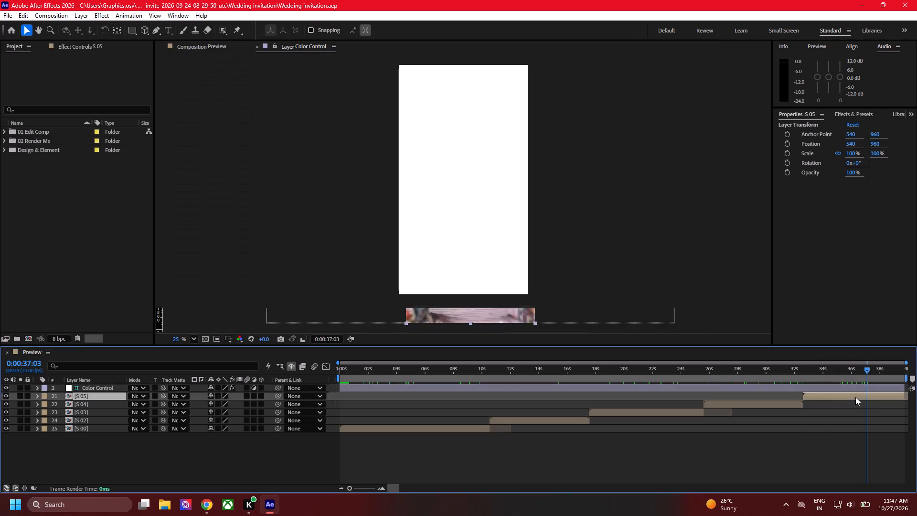
Open Textplace Holder 06 from S 05 and change the Save the Date month to NOV.
click(409, 382)
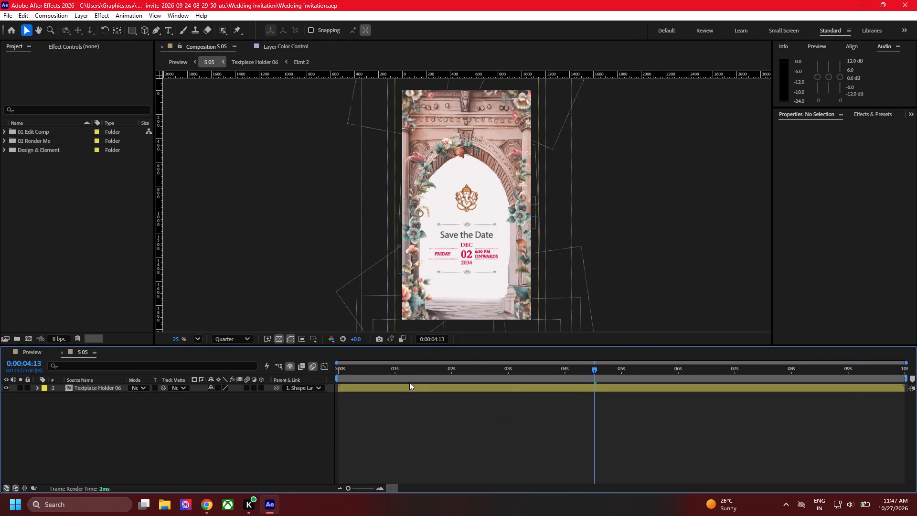
double_click(410, 389)
scroll(452, 204, up, 5)
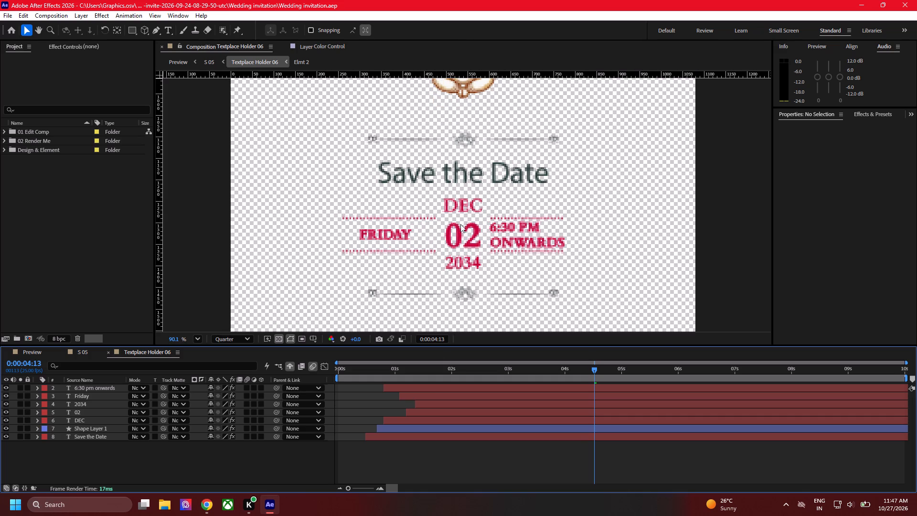
double_click(472, 202)
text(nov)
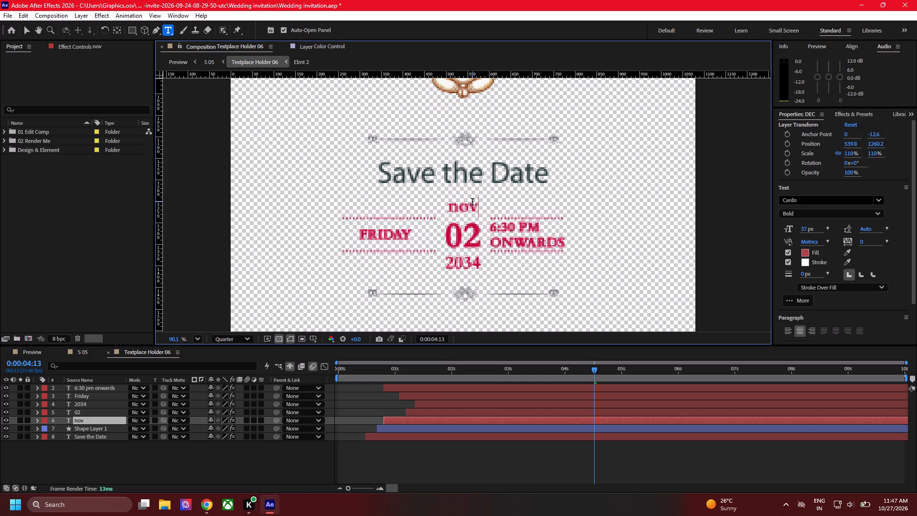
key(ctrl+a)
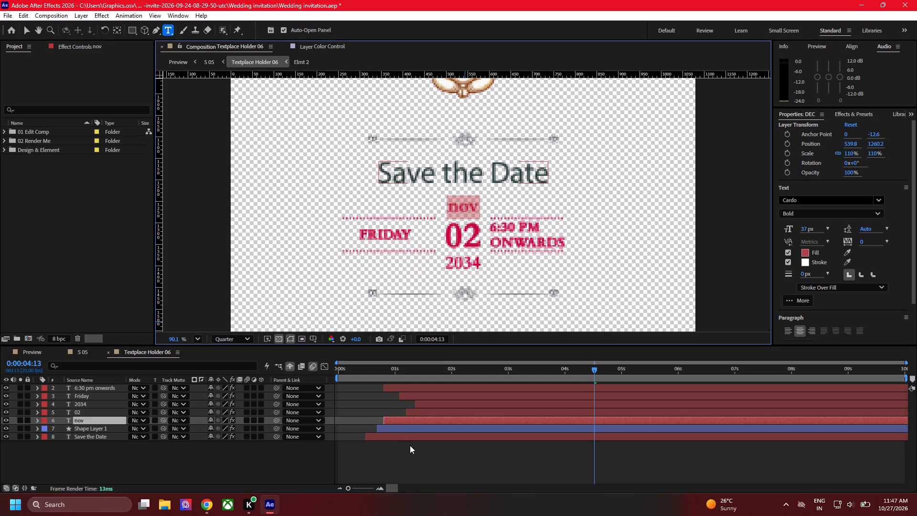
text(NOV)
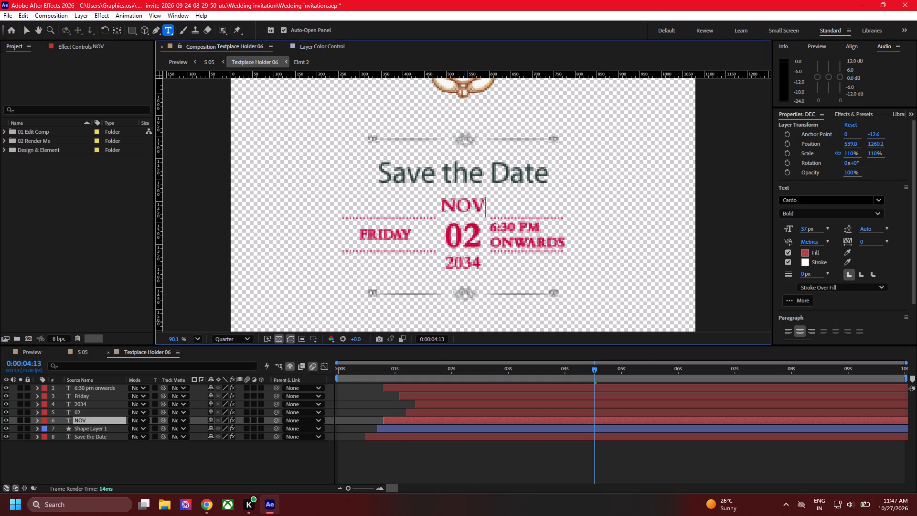
click(486, 462)
Change the Save the Date day number to 26 and the year below it to 2026.
click(464, 242)
key(ctrl+a)
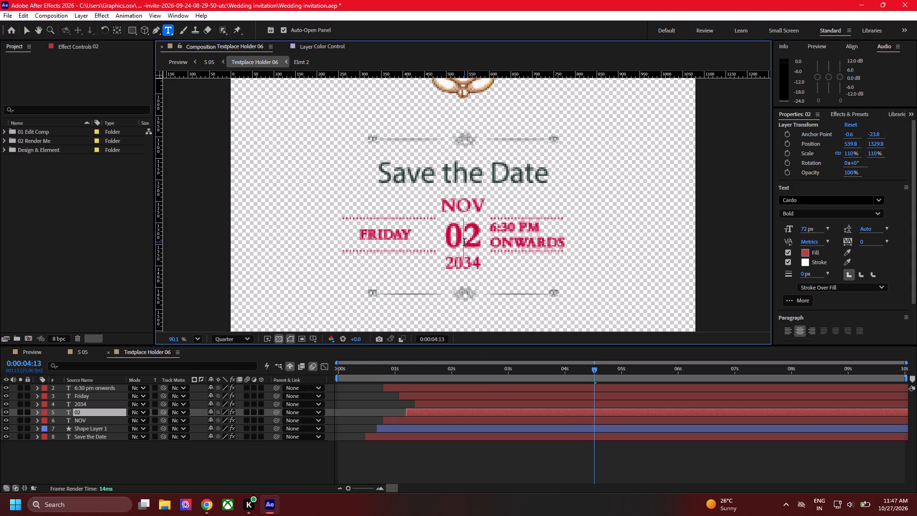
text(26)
click(471, 448)
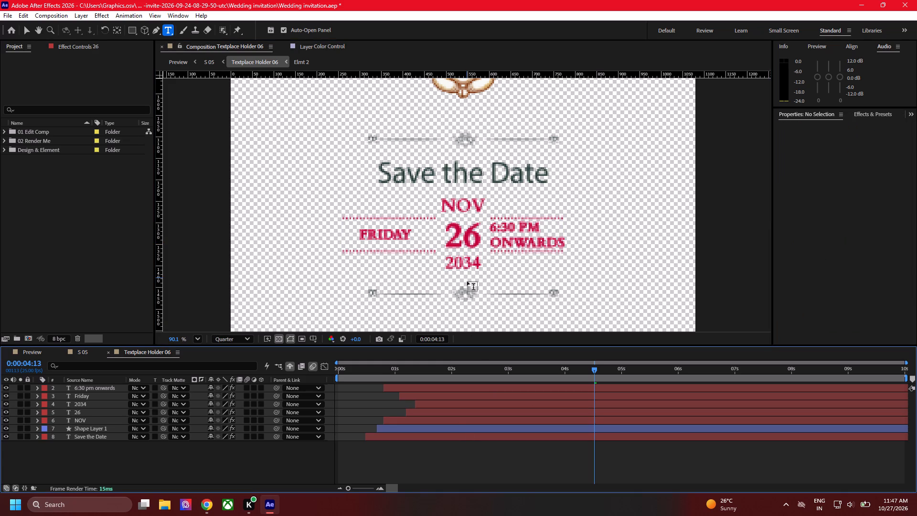
click(466, 266)
key(ctrl+a)
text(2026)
click(444, 477)
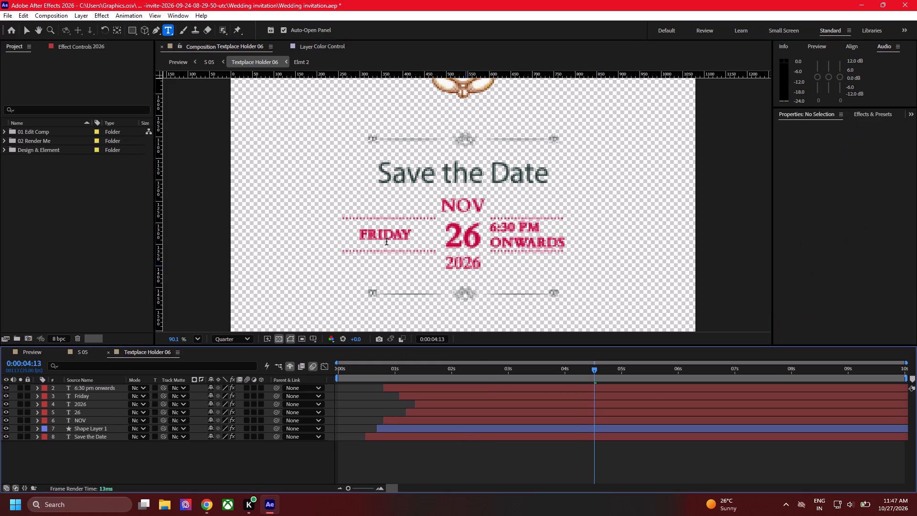
Change the weekday beside the Save the Date day number to THURSDAY.
click(384, 239)
key(ctrl+a)
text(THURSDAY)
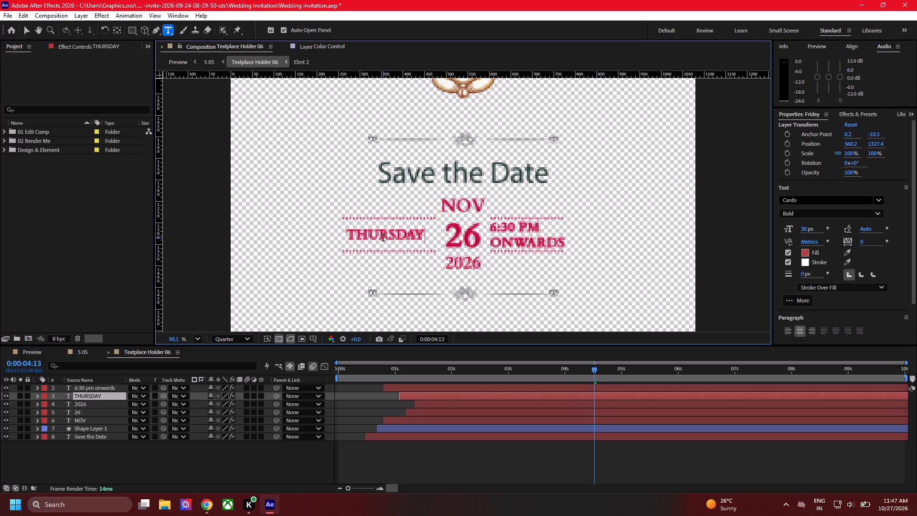
click(485, 450)
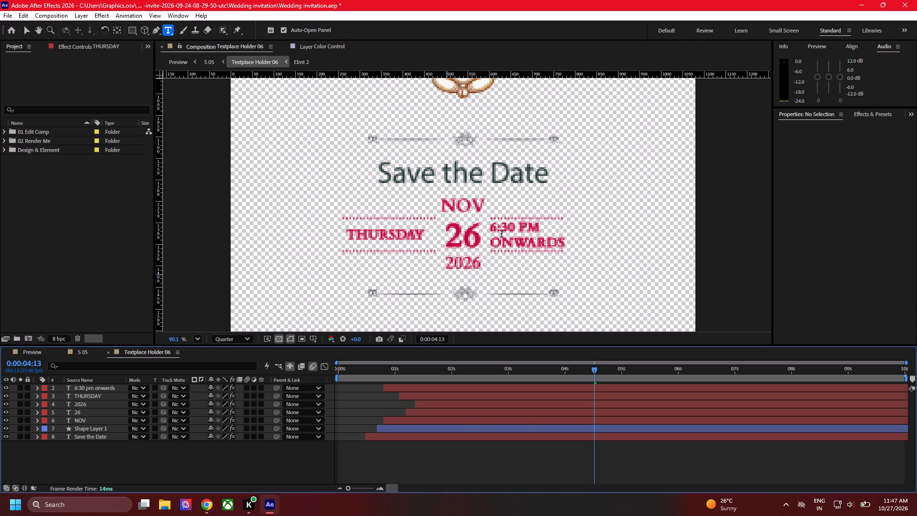
Change the Save the Date start time to 7:00 PM, keeping ONWARDS, and save the project.
drag(508, 227, 487, 225)
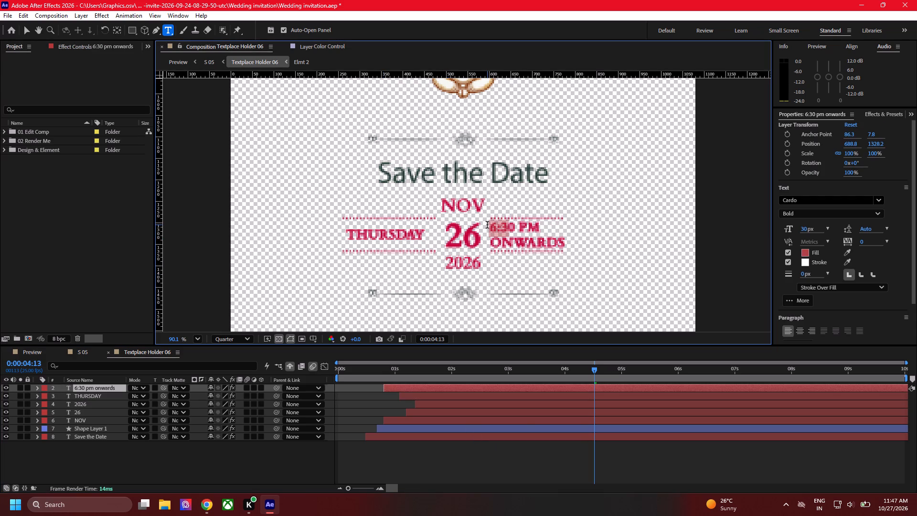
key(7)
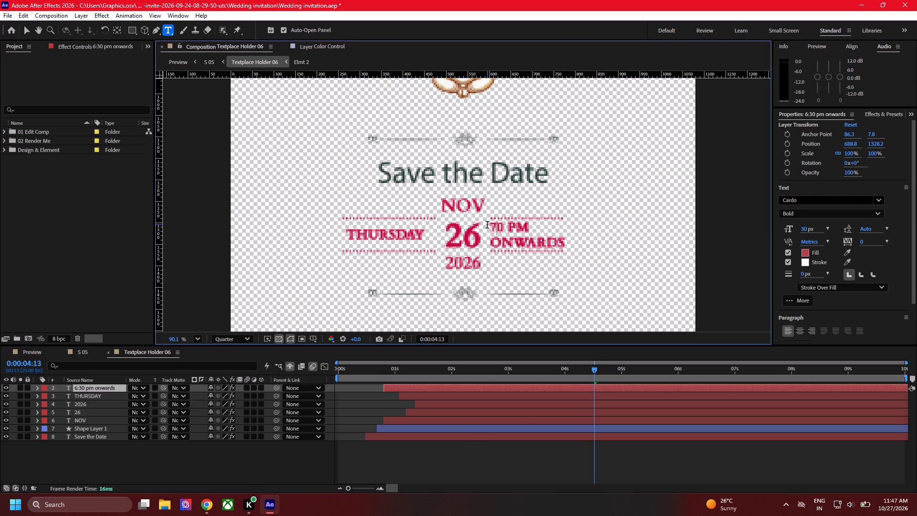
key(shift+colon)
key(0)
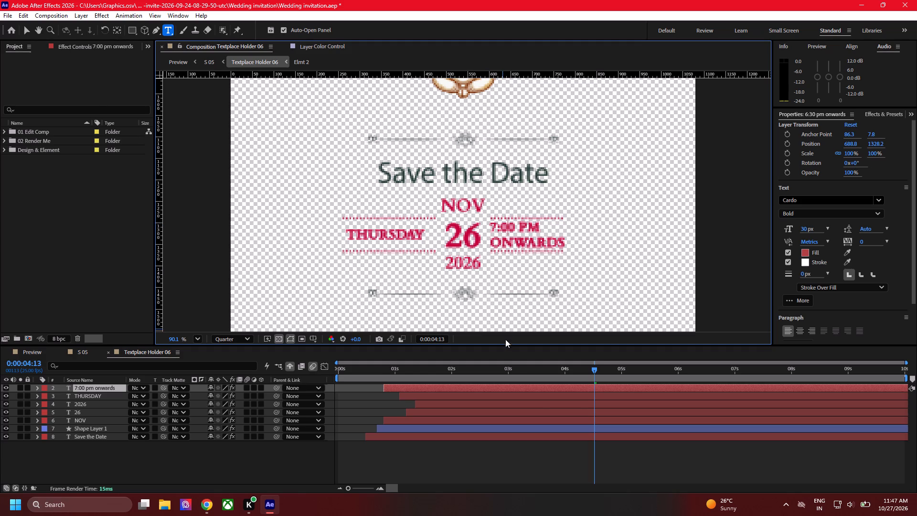
click(539, 461)
key(ctrl+s)
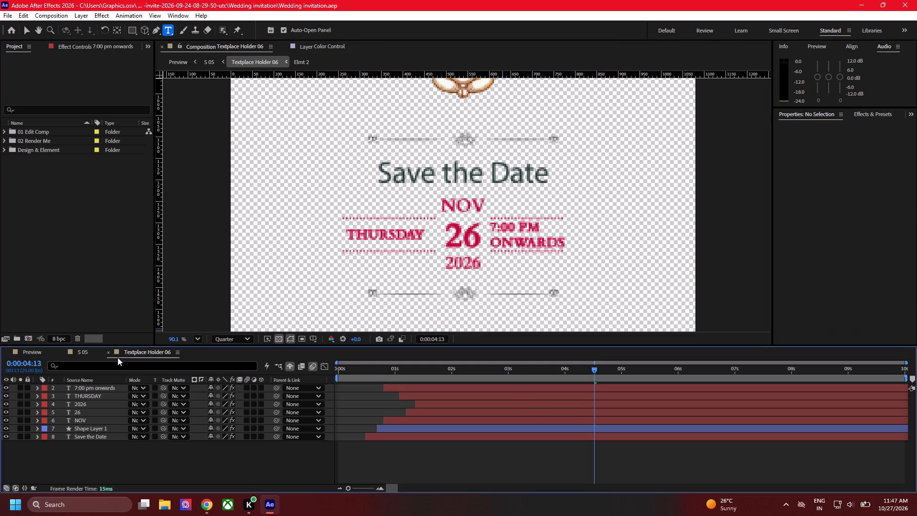
Close Textplace Holder 06 and S 05 to return to the Preview composition.
click(107, 351)
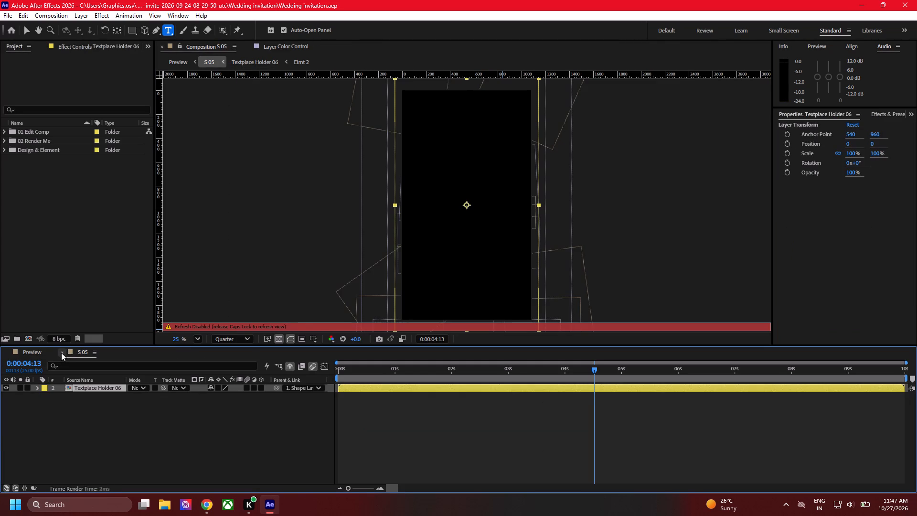
click(61, 353)
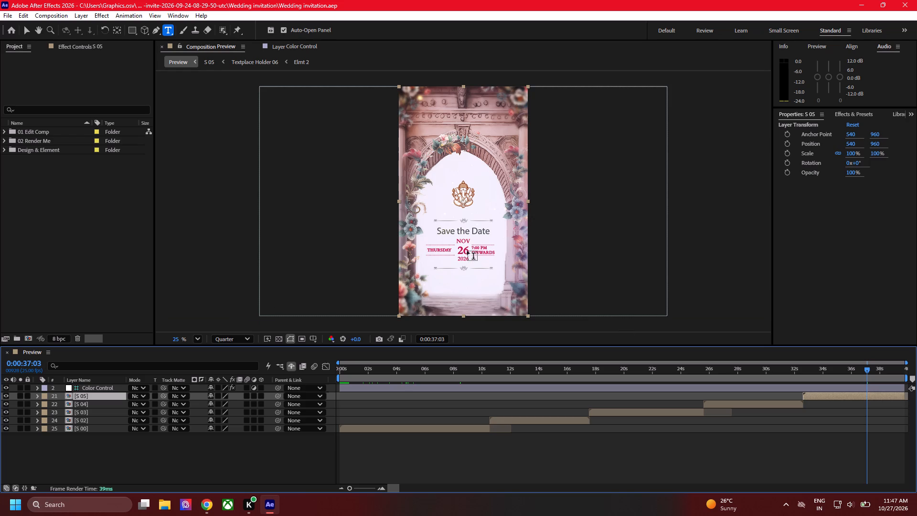
Review the wedding, Reception, Mehendi and Save the Date scenes in Preview between about 14 s and 36 s for template text still needing edits.
drag(768, 370, 746, 368)
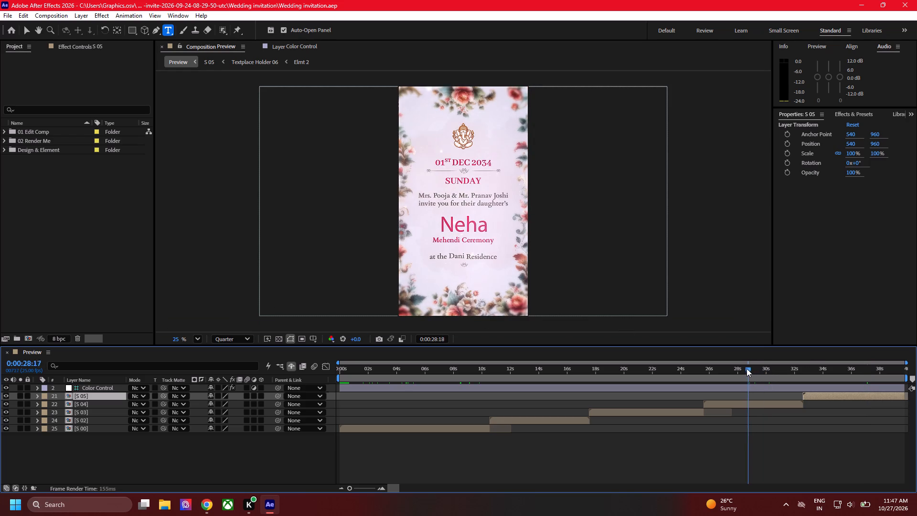
drag(746, 368, 775, 372)
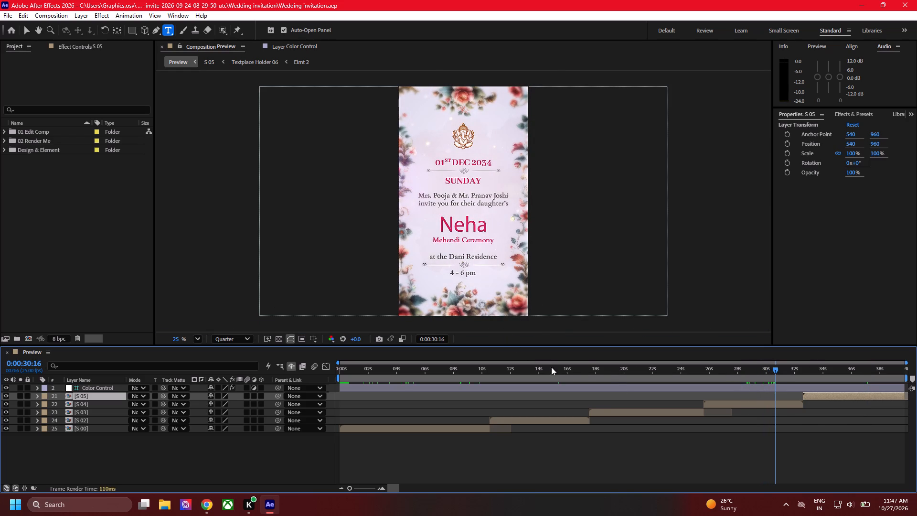
drag(586, 368, 651, 381)
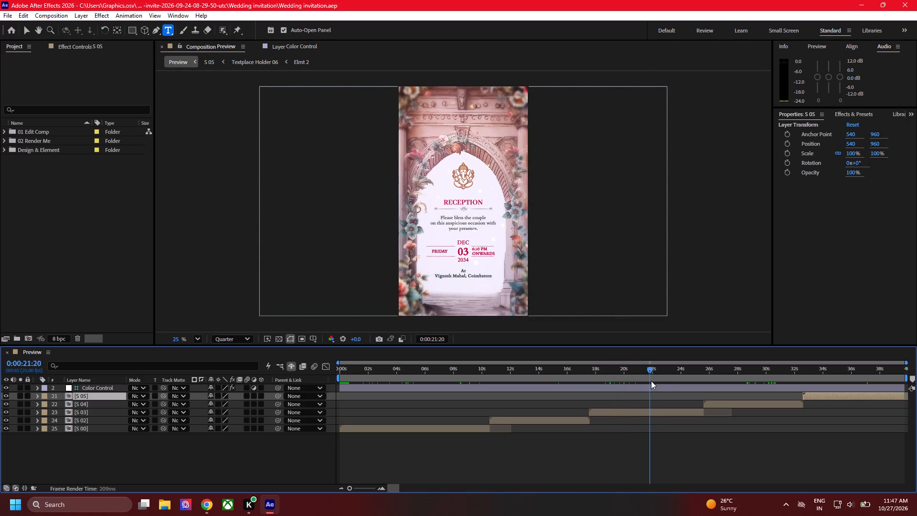
drag(651, 381, 671, 385)
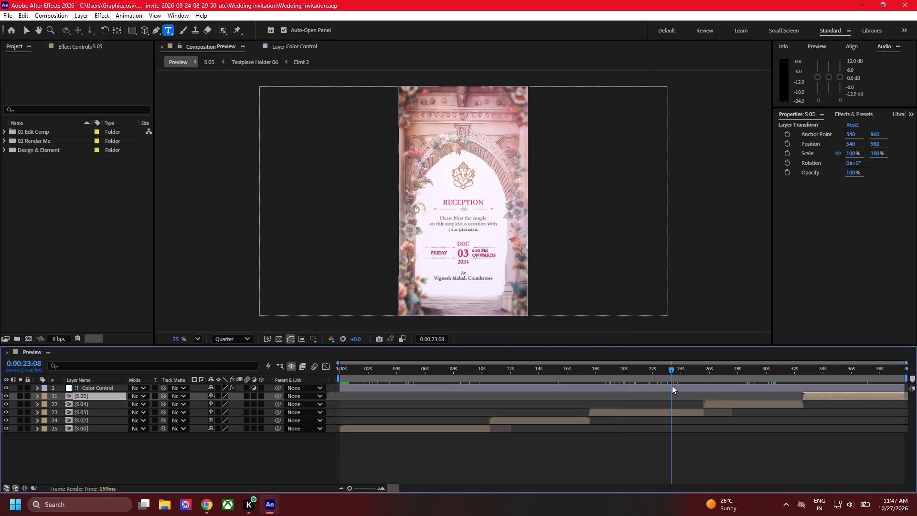
drag(550, 371, 562, 374)
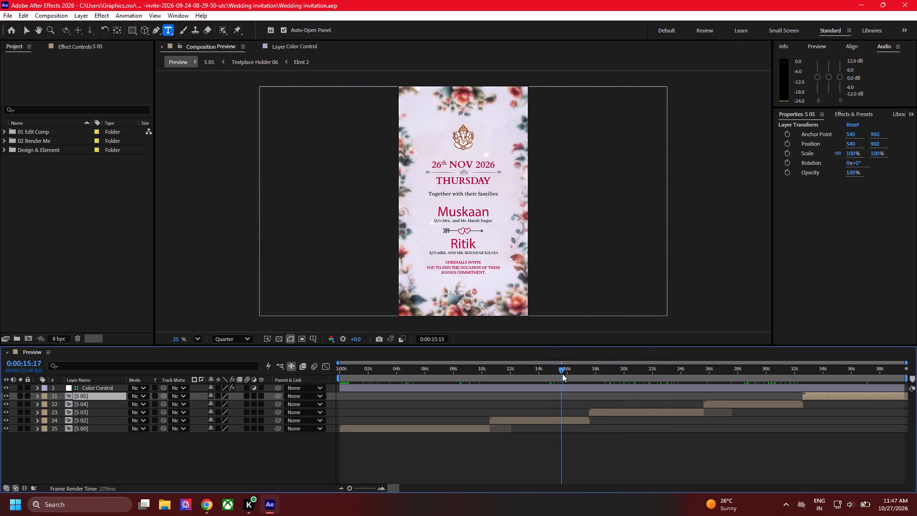
drag(562, 374, 588, 380)
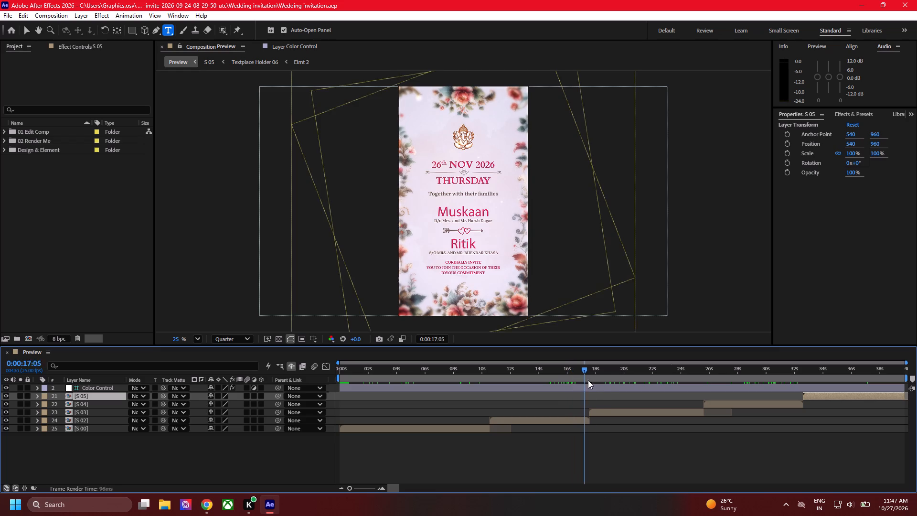
drag(588, 380, 640, 393)
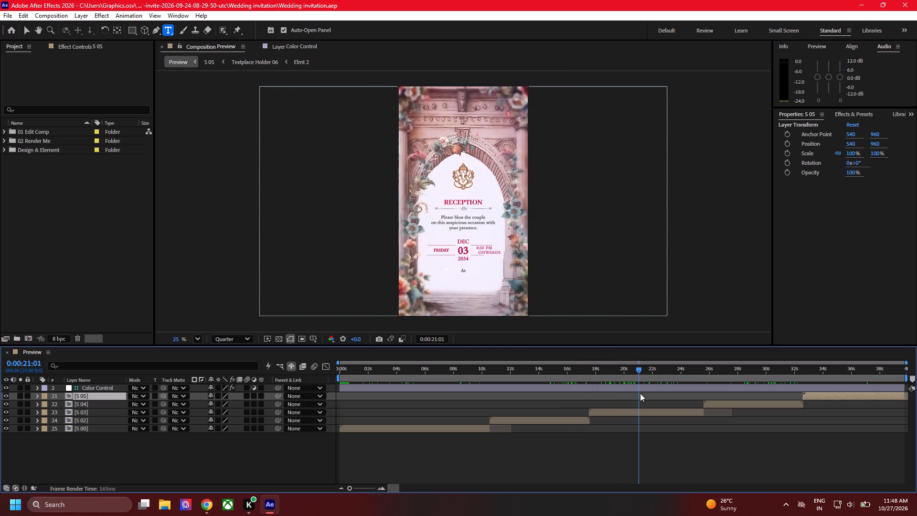
drag(640, 393, 616, 395)
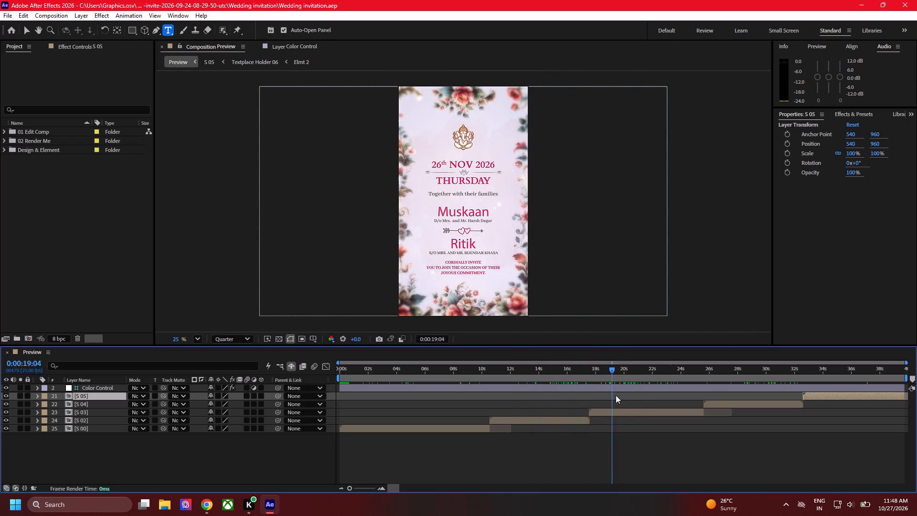
drag(616, 395, 540, 392)
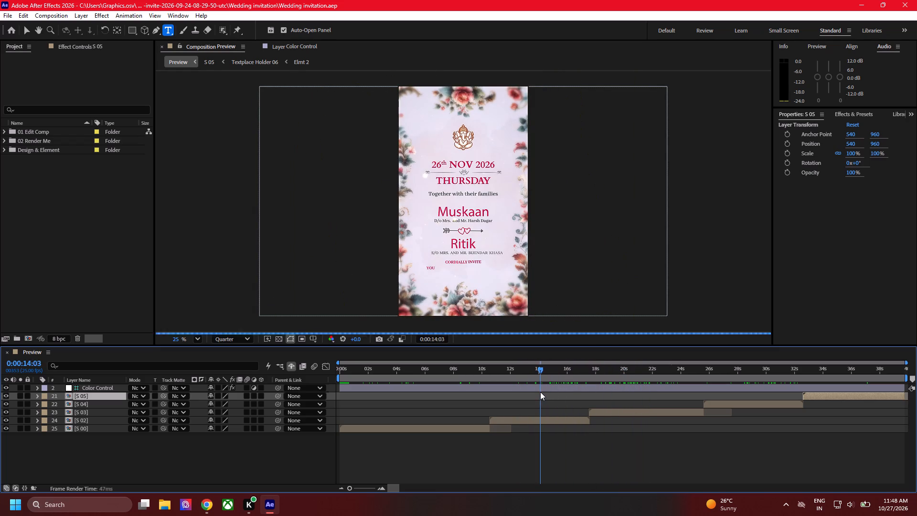
drag(540, 392, 613, 407)
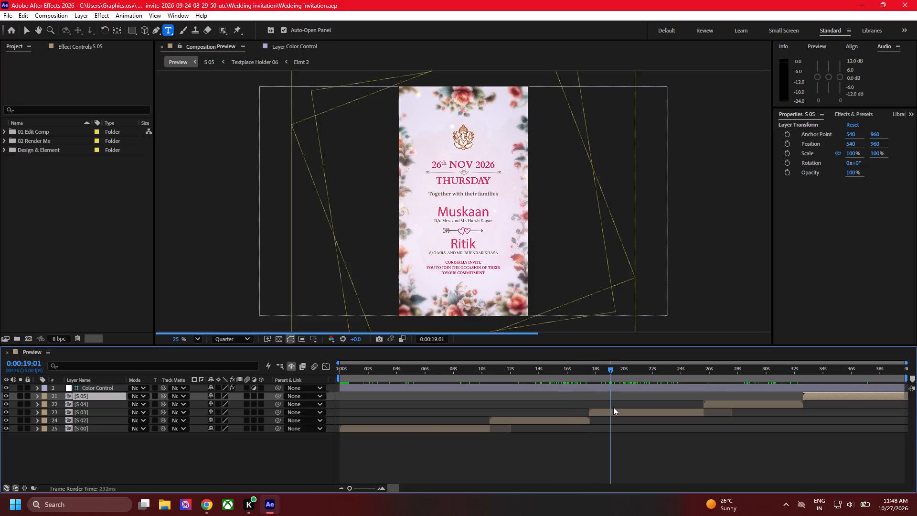
drag(613, 407, 682, 425)
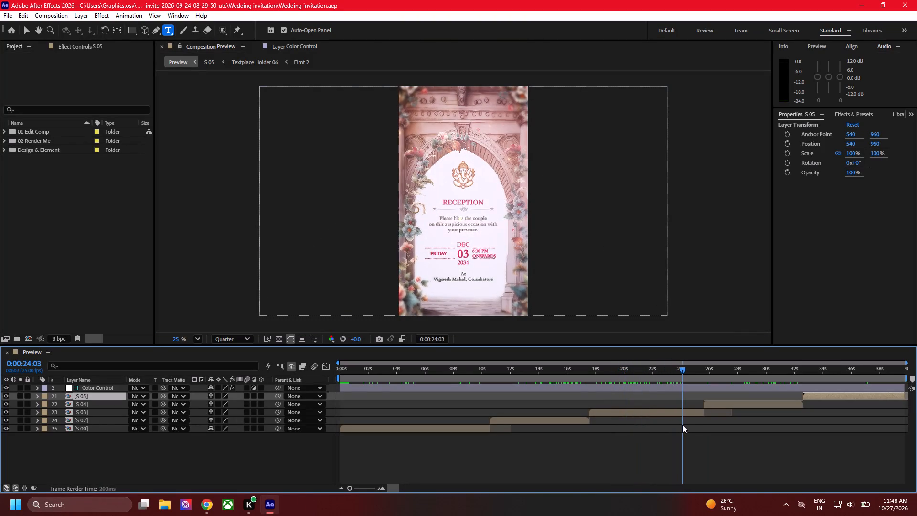
drag(682, 425, 753, 442)
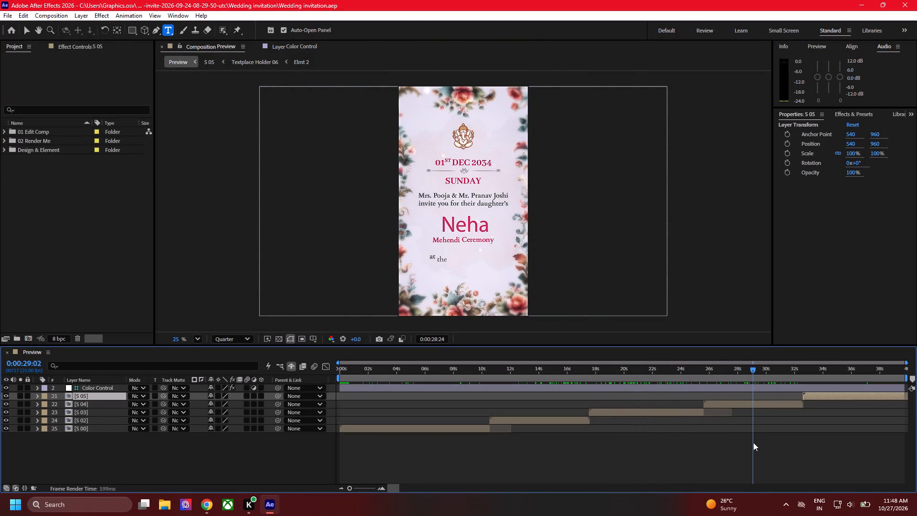
drag(753, 442, 765, 445)
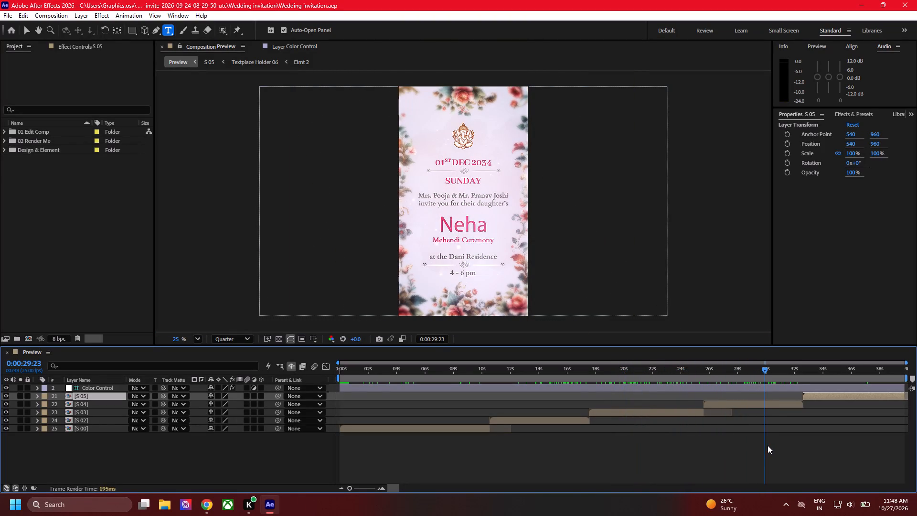
drag(800, 374, 805, 374)
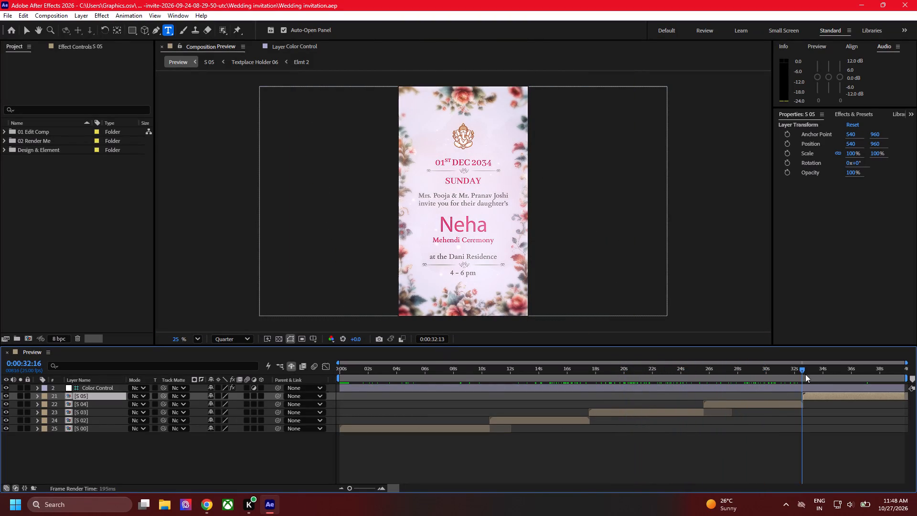
drag(805, 374, 850, 386)
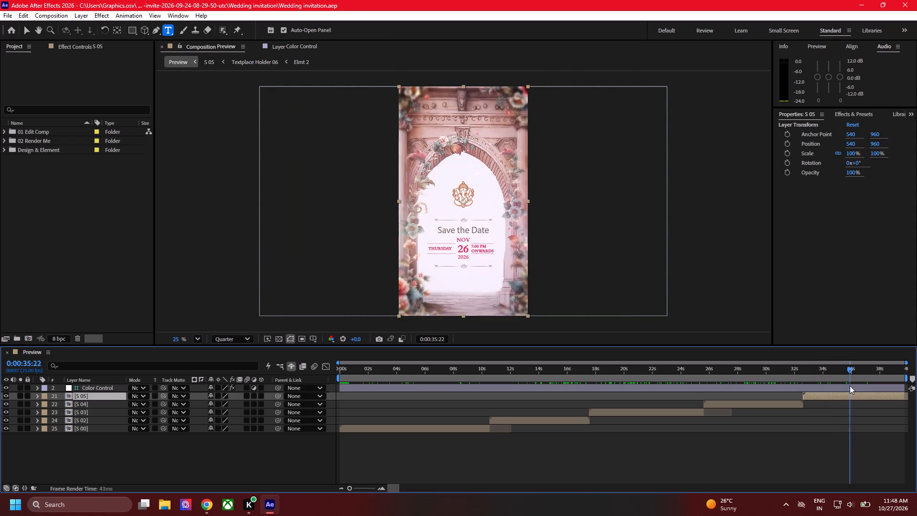
Check the Save the Date scene at about 36 s, deselect the S 05 layer and save the project.
drag(850, 386, 861, 388)
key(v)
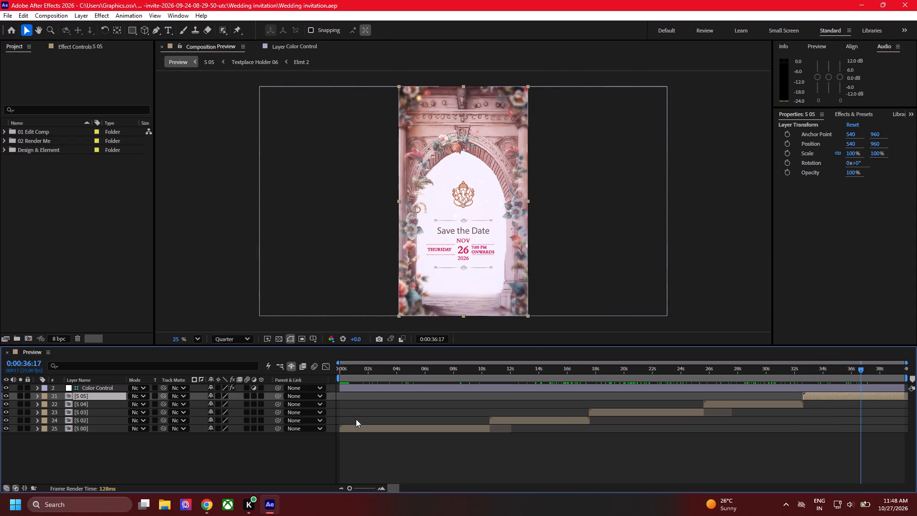
click(384, 441)
key(ctrl+s)
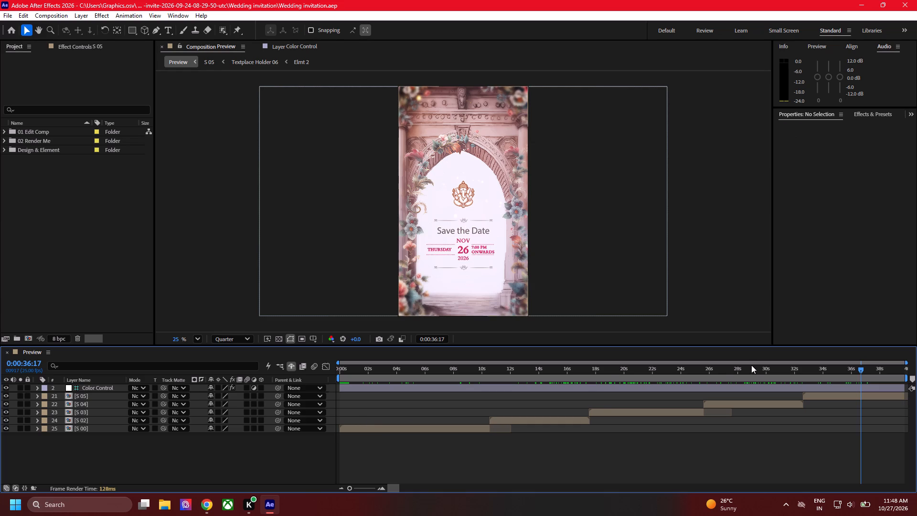
Go back through the names scene to the Reception scene at about 22 s in Preview to inspect its text.
click(536, 366)
drag(621, 377, 635, 379)
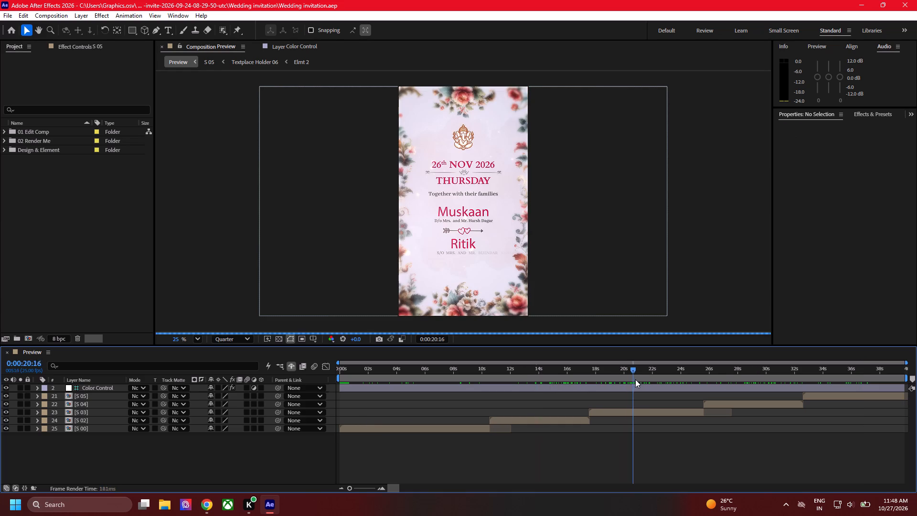
drag(635, 379, 659, 385)
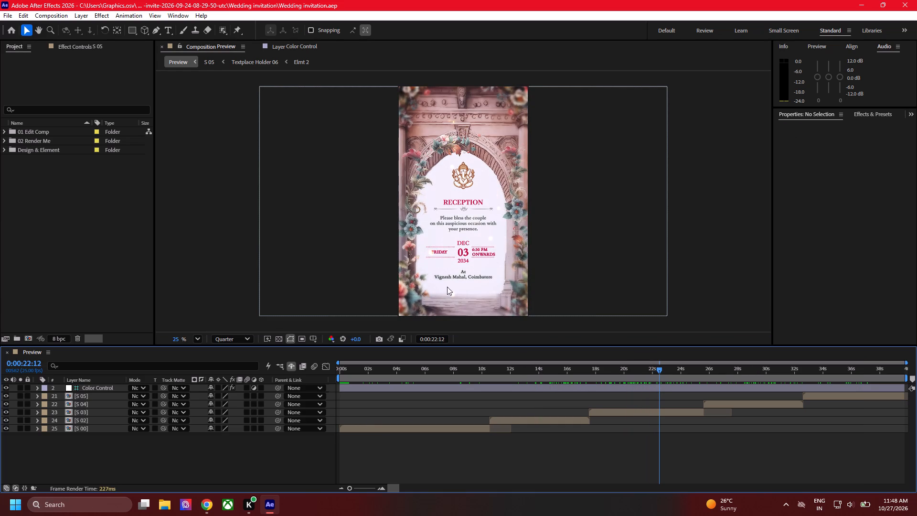
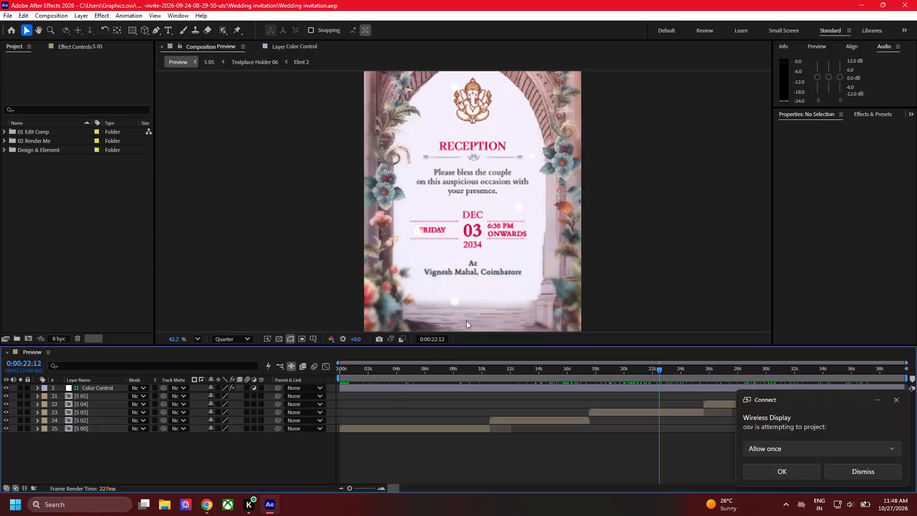
Close the Color Control layer view and lock the Color Control layer in the Preview composition.
scroll(474, 273, up, 2)
double_click(470, 272)
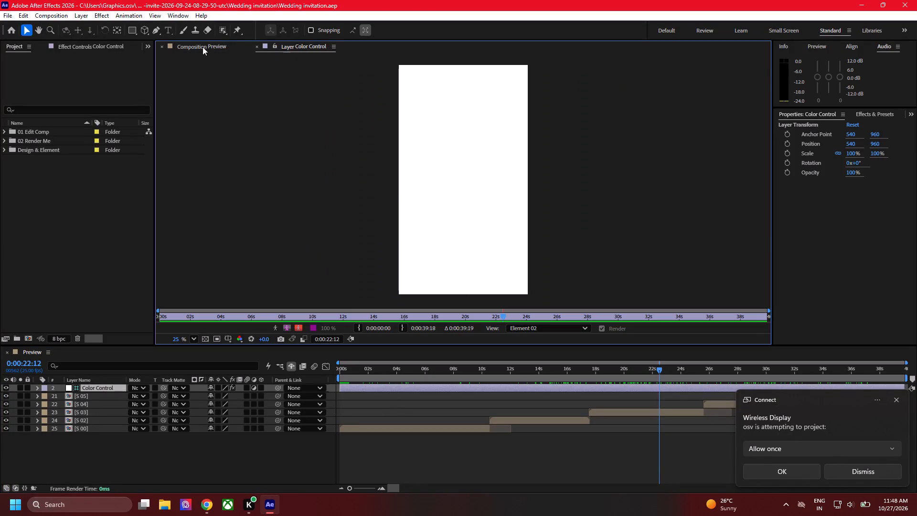
click(255, 49)
click(24, 390)
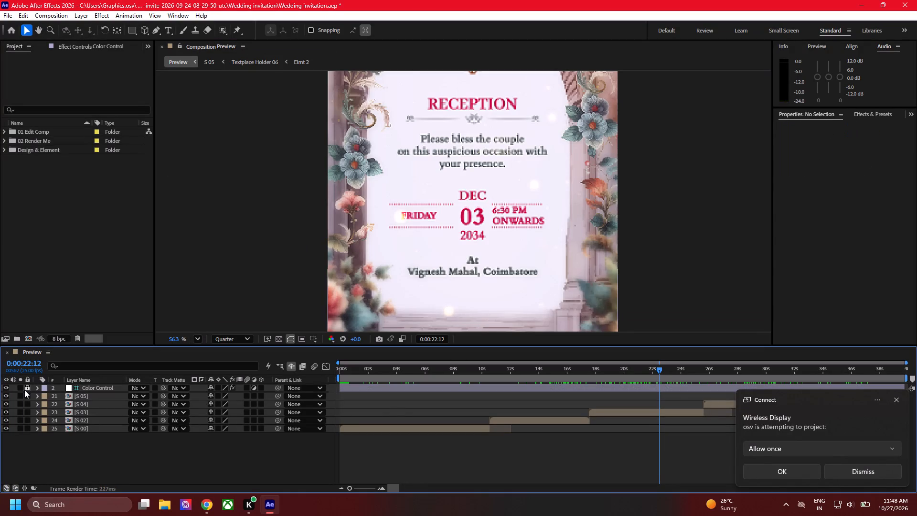
Inspect the Reception scene's text in S 03 and in Preview at about 21 s, and check the couple's names scene at about 15 s.
click(659, 409)
double_click(659, 409)
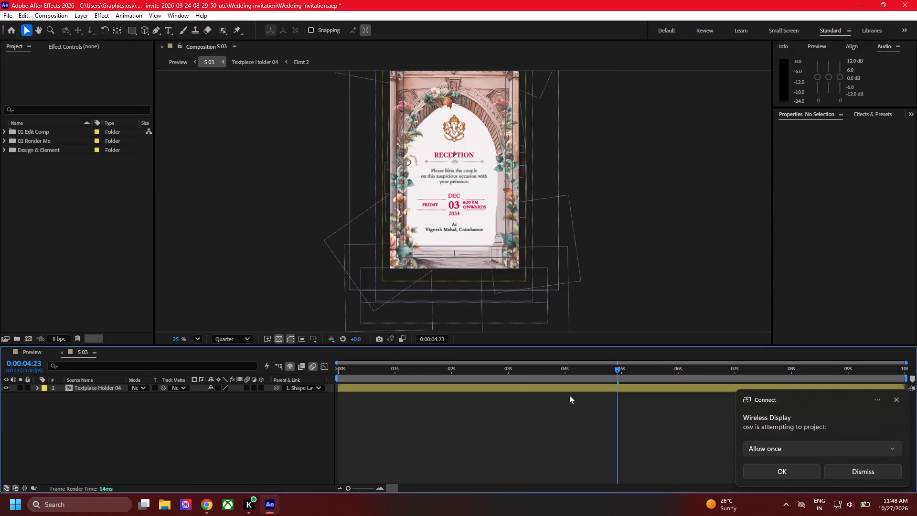
click(32, 354)
click(552, 369)
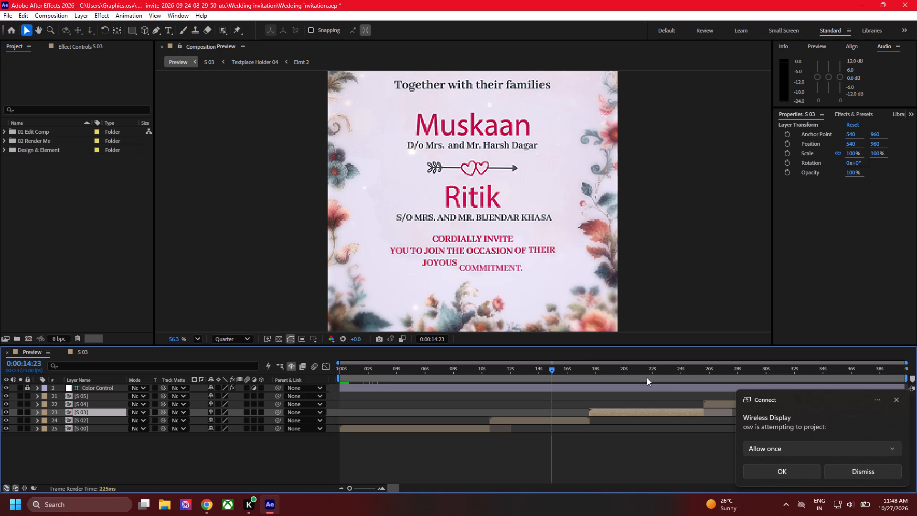
click(644, 370)
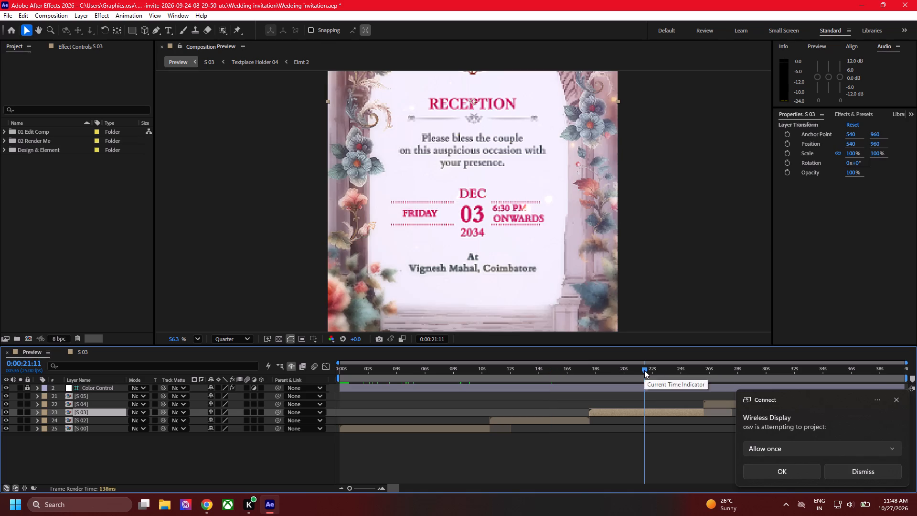
scroll(465, 226, up, 1)
middle_drag(486, 154, 487, 188)
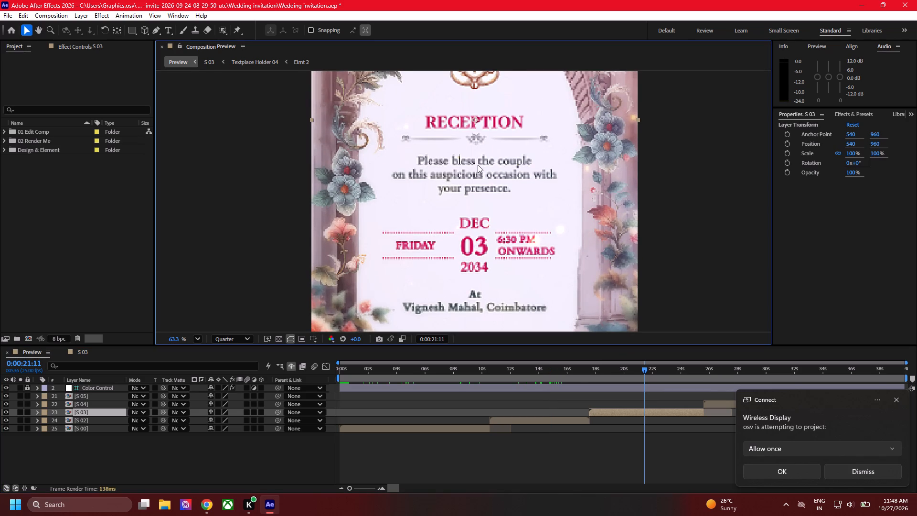
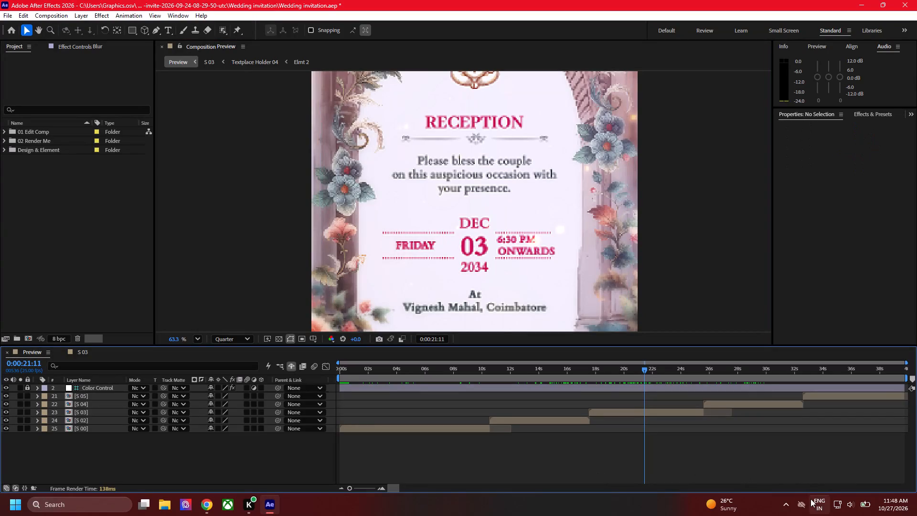
Save the project, open Textplace Holder 04 inside S 03, and bring the whole Reception text layout into view.
key(ctrl+s)
double_click(616, 414)
double_click(98, 391)
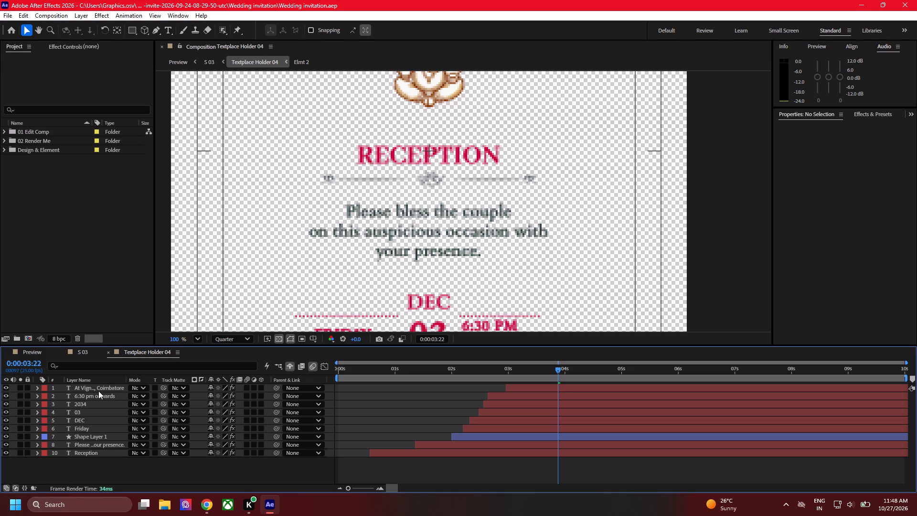
middle_drag(425, 148, 426, 240)
scroll(445, 171, down, 5)
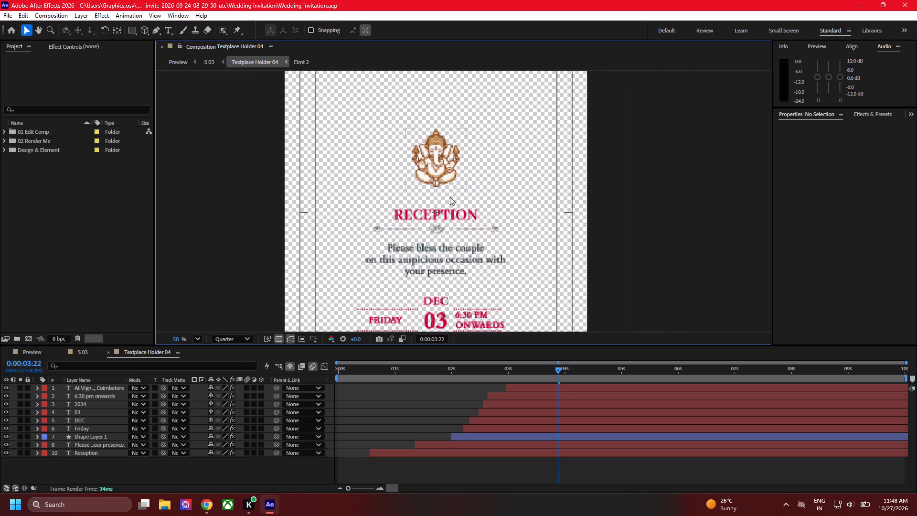
scroll(450, 197, down, 1)
middle_drag(494, 199, 501, 172)
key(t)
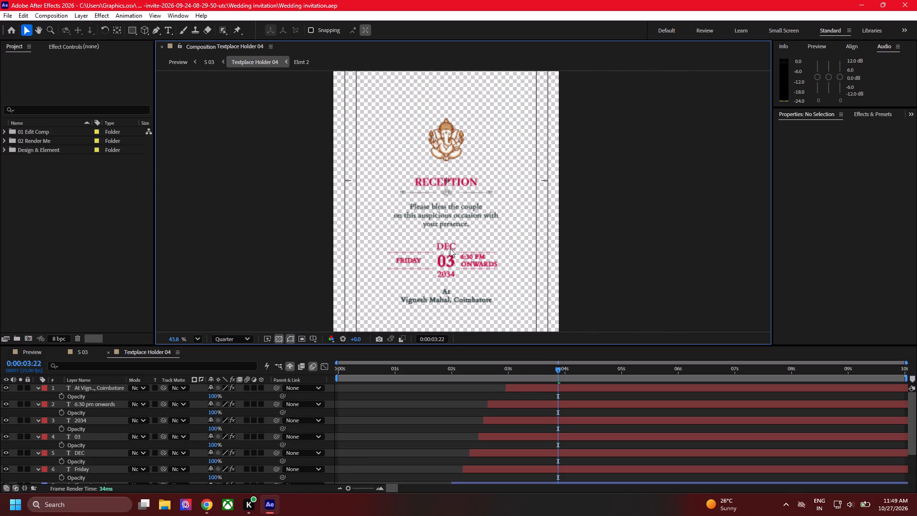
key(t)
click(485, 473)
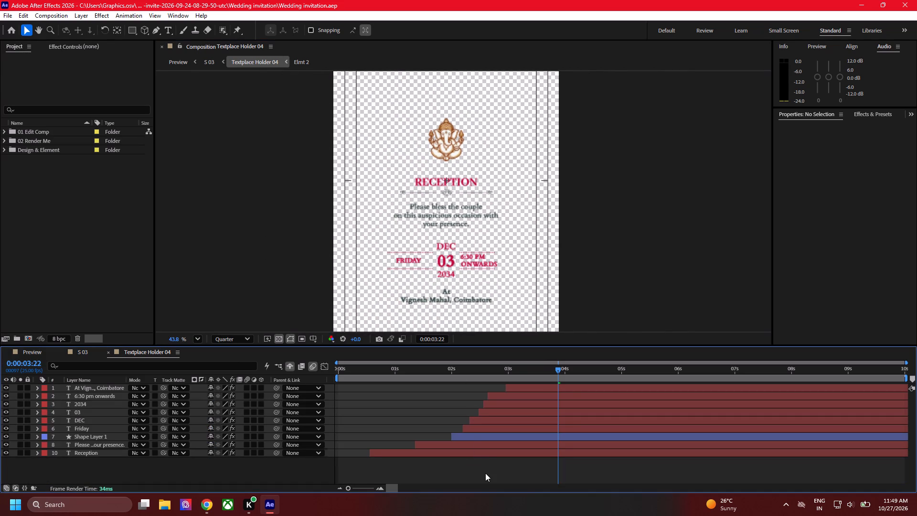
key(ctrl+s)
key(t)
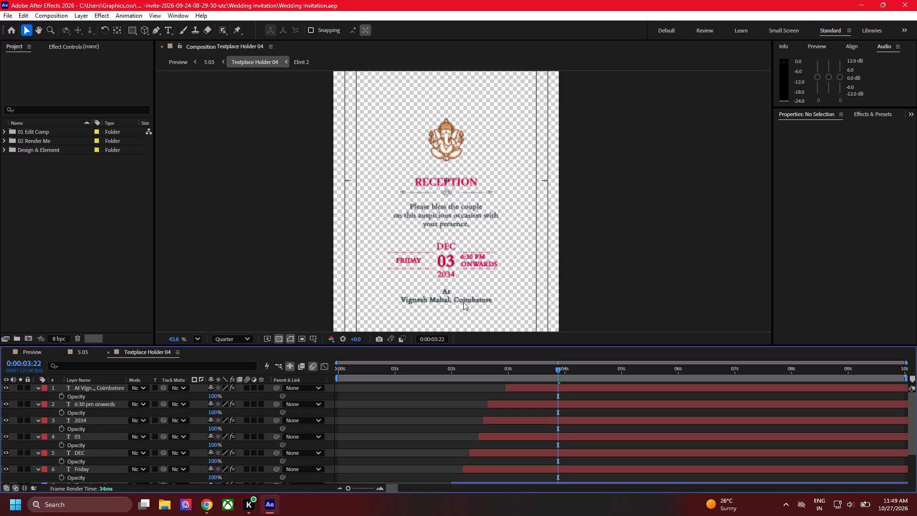
Replace the venue below At in the Reception scene with "Rajendra Garden, Sunariyan Chok" and "Rohtak" on a second line.
key(t)
double_click(460, 301)
triple_click(459, 300)
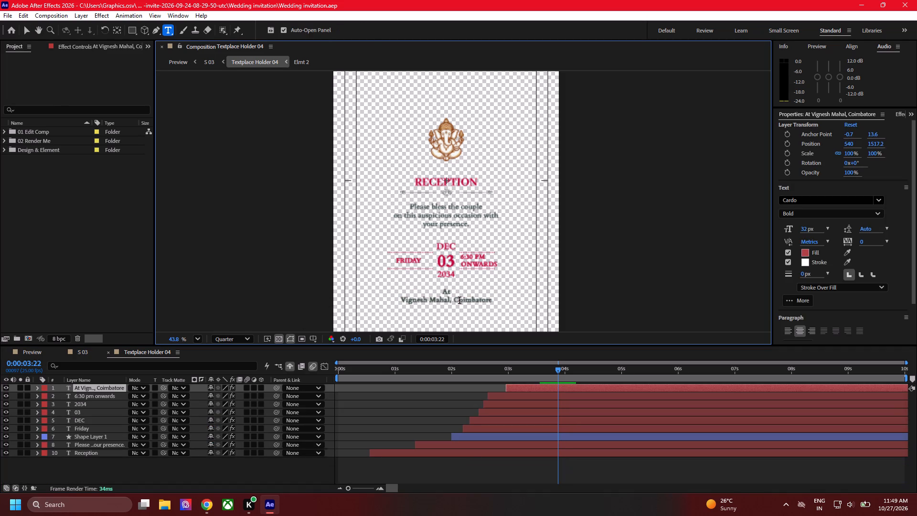
click(459, 300)
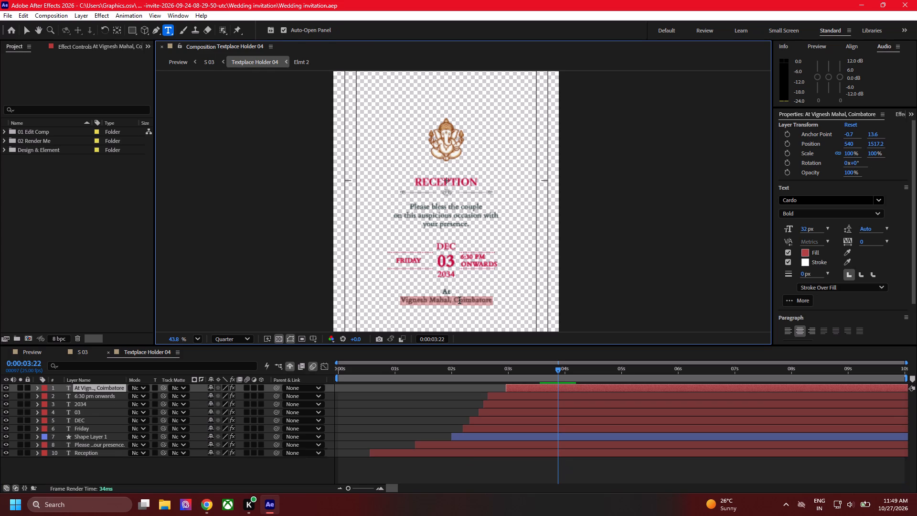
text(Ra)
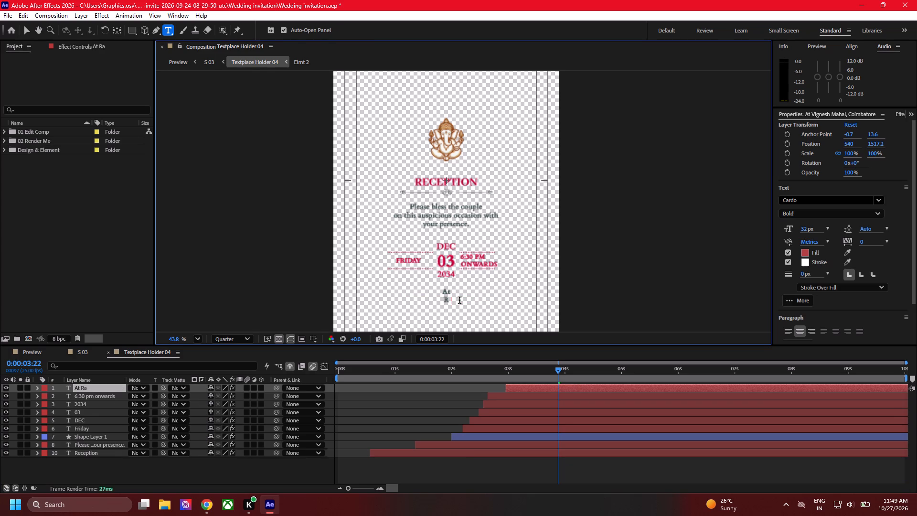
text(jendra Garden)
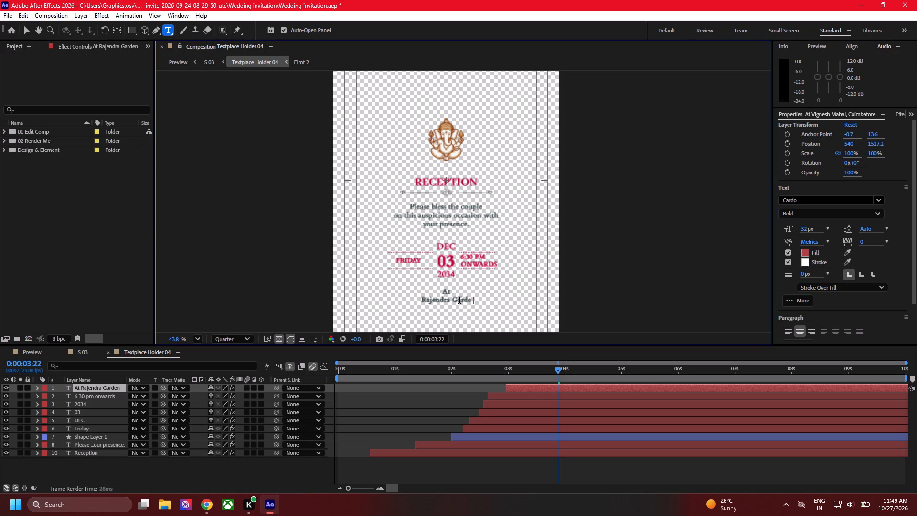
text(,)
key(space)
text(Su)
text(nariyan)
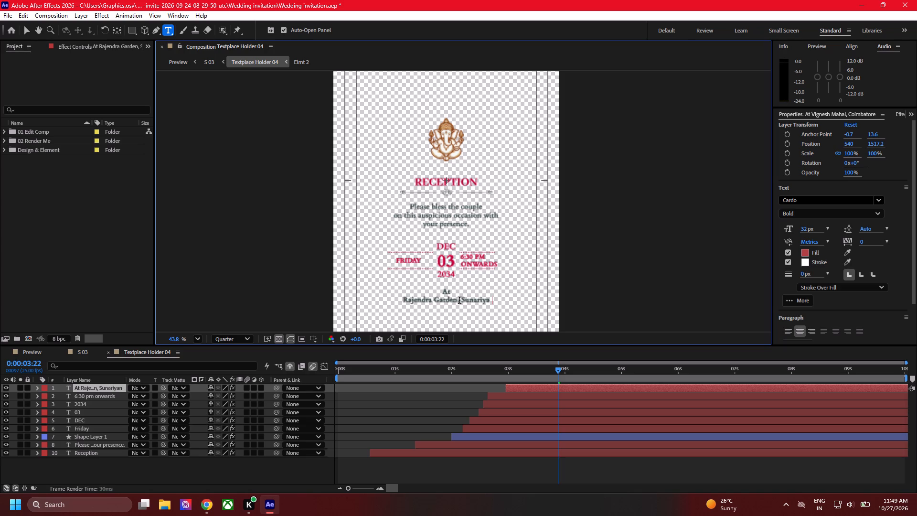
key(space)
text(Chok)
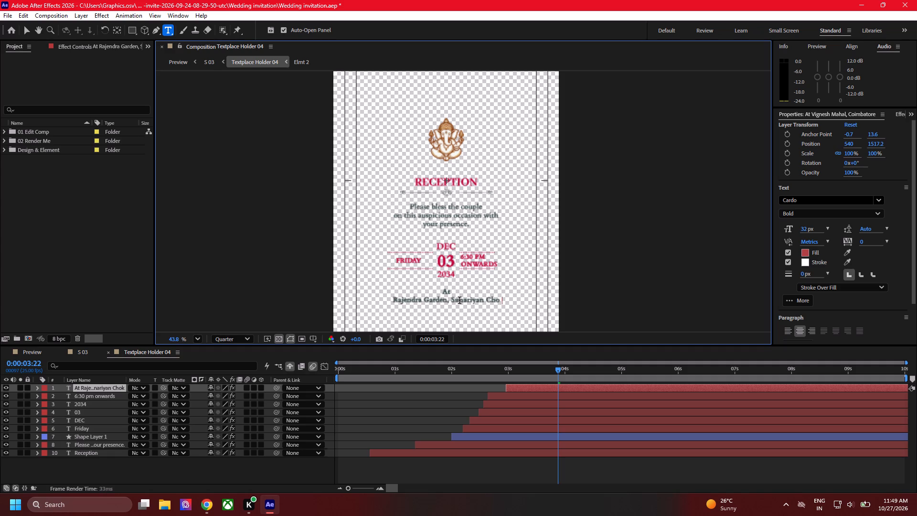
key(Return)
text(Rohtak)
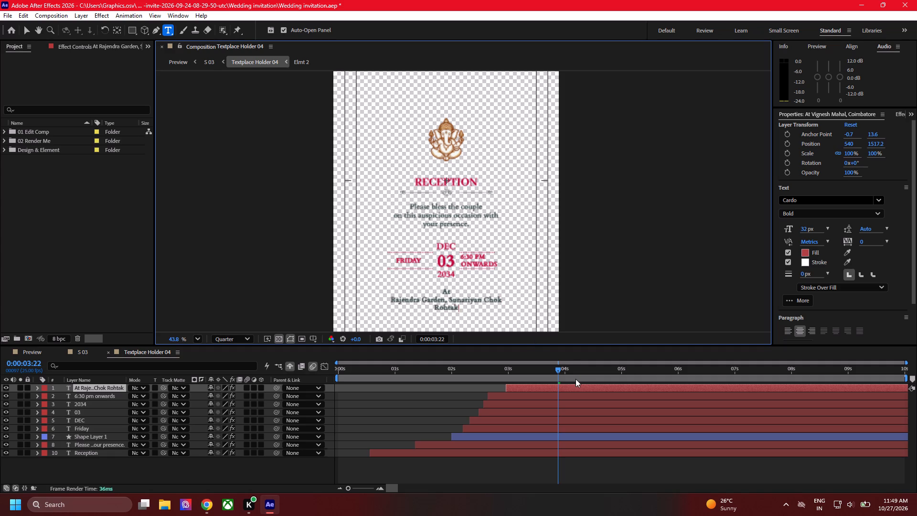
drag(565, 368, 583, 371)
Change the large day number in the Reception date to 26.
click(446, 208)
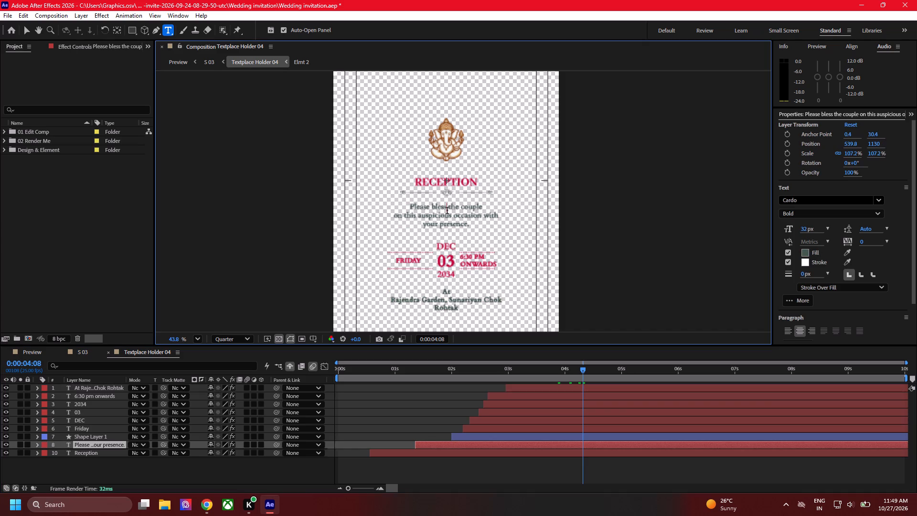
click(448, 258)
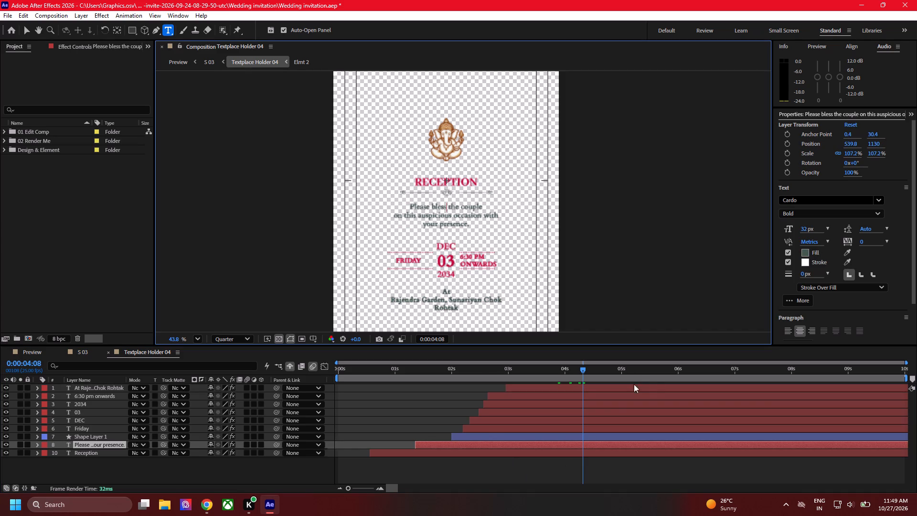
drag(635, 367, 654, 369)
double_click(441, 261)
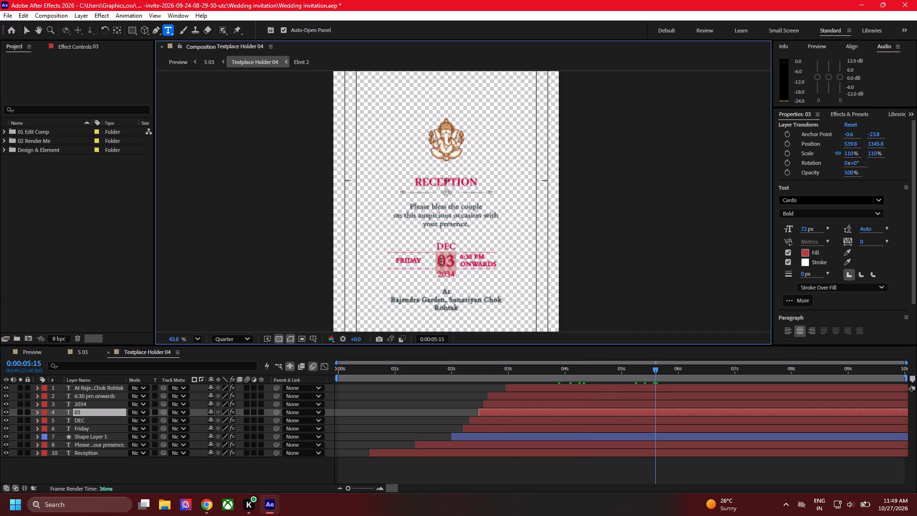
text(26)
click(451, 243)
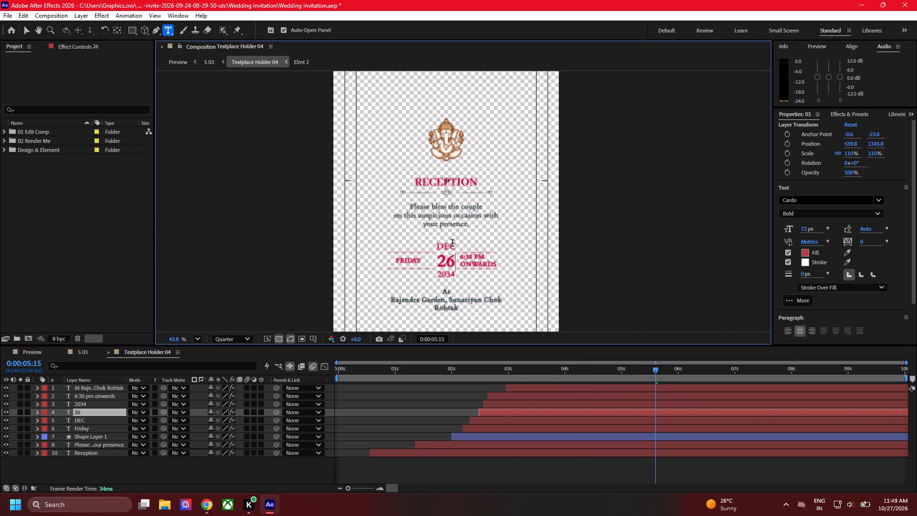
click(533, 477)
Change the month above the Reception day number to NOV and the year below it to 2026.
click(449, 248)
key(ctrl+a)
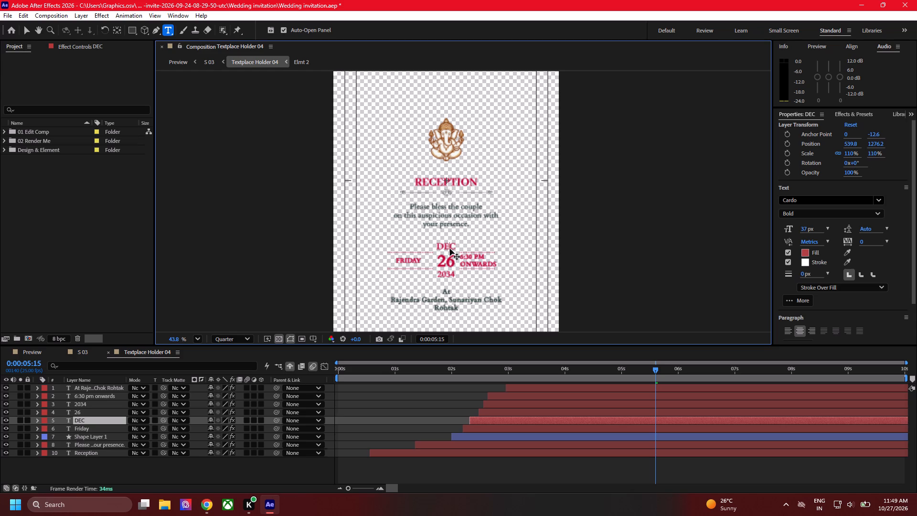
text(NOV)
click(492, 471)
click(448, 271)
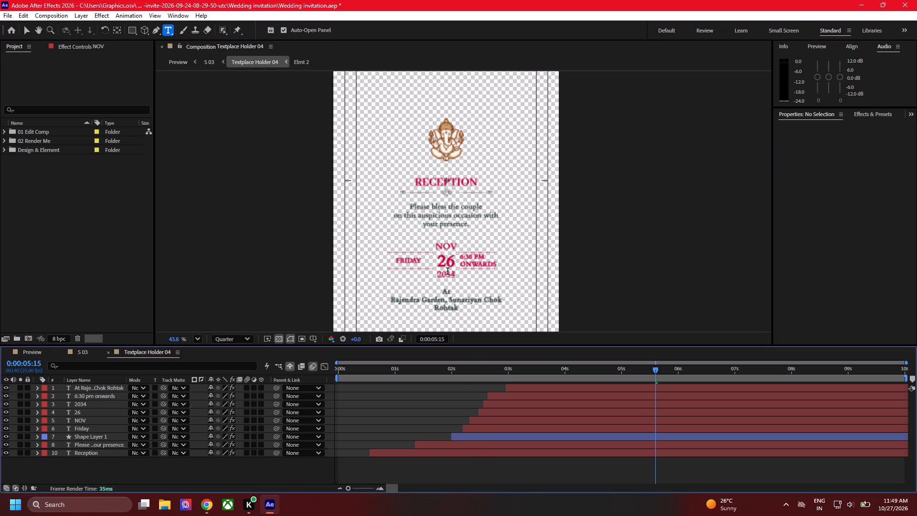
key(ctrl+a)
text(2026)
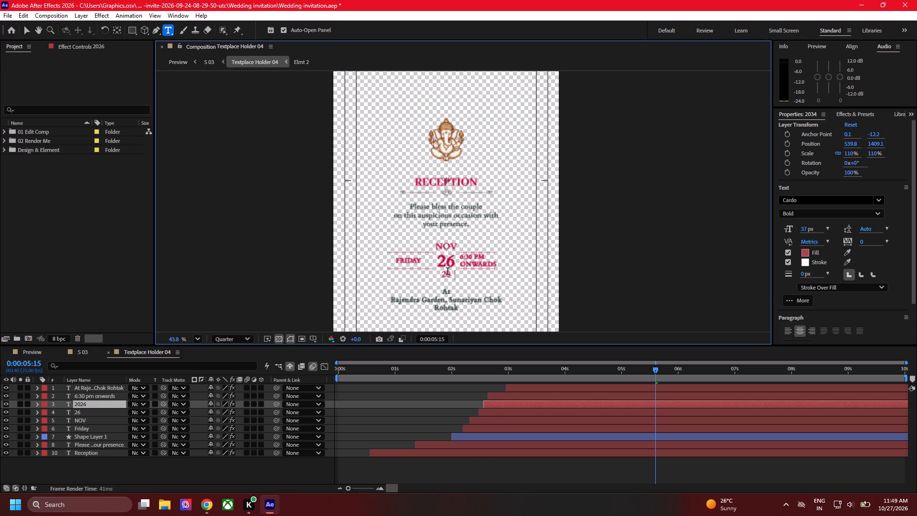
click(465, 465)
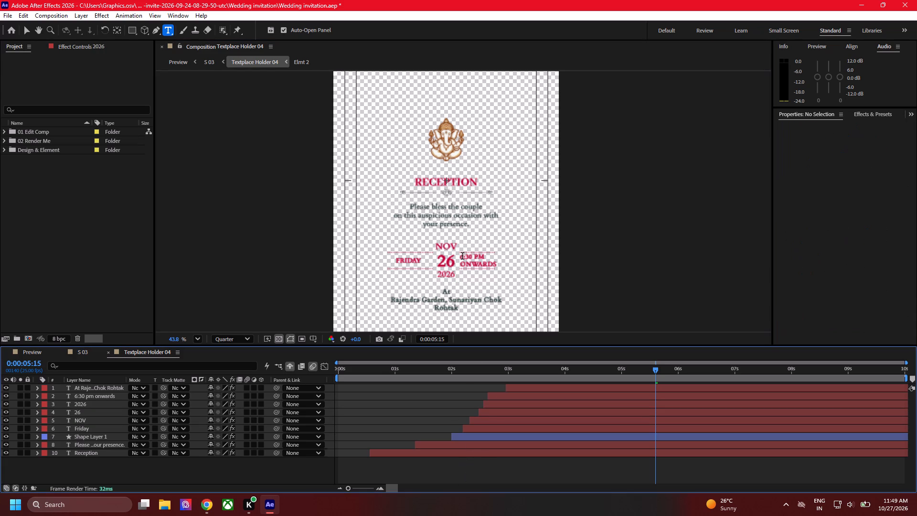
Change the Reception start time to 7:00 PM, keeping ONWARDS.
drag(462, 256, 455, 255)
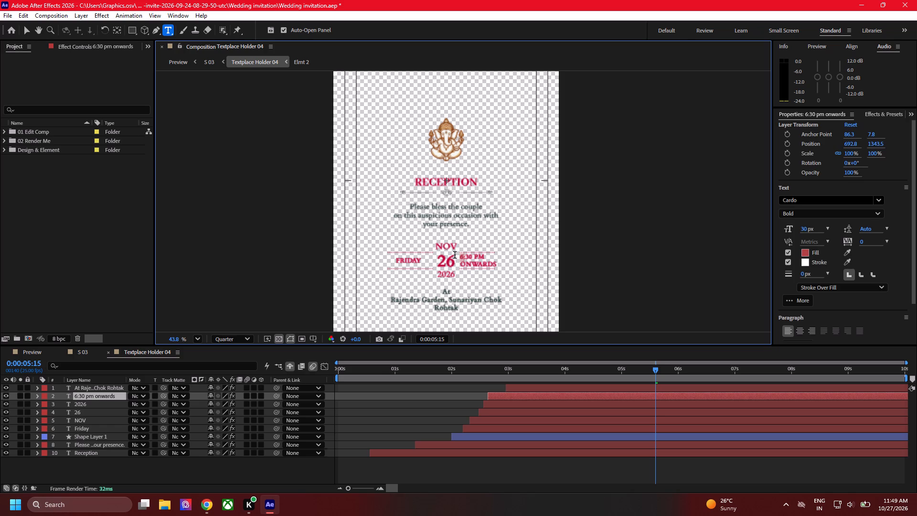
key(7)
key(Right)
key(Right)
key(Right)
key(Left)
key(BackSpace)
key(0)
click(509, 463)
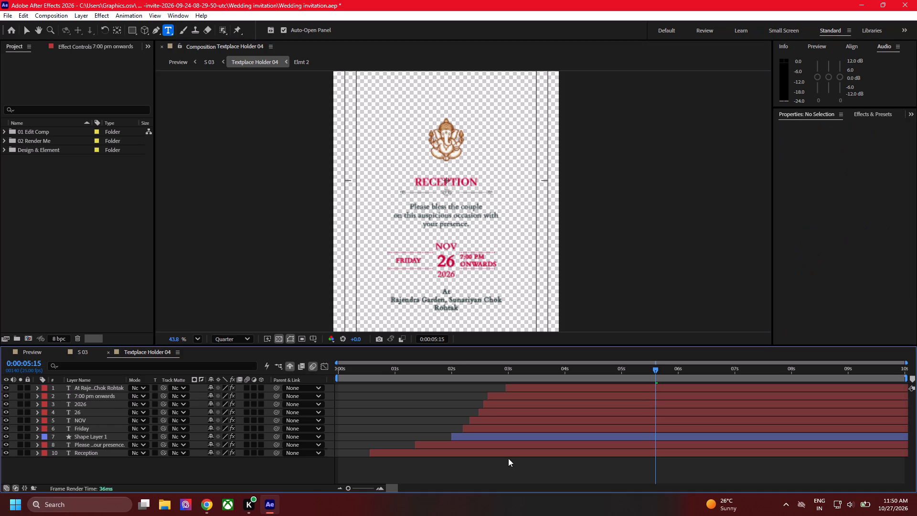
Change the weekday beside the Reception day number to THURSDAY.
click(403, 261)
key(ctrl+a)
text(THU)
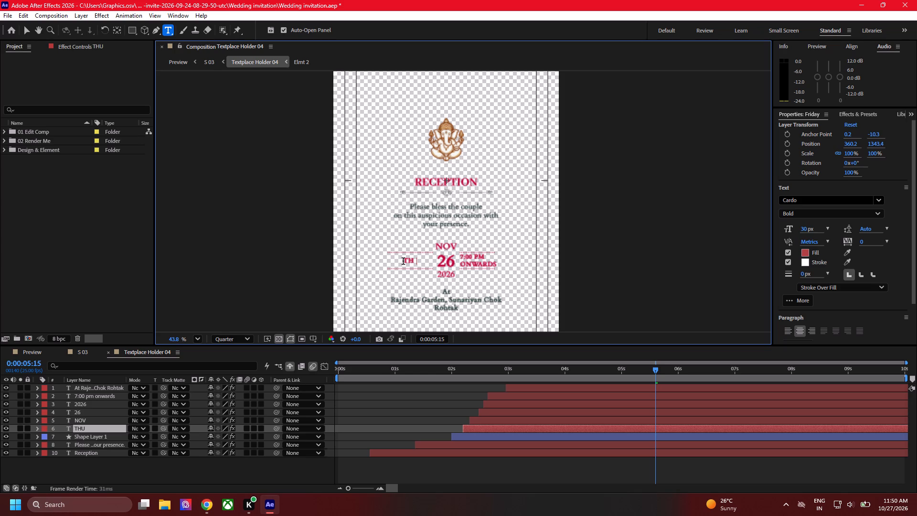
text(RSDAY)
click(473, 474)
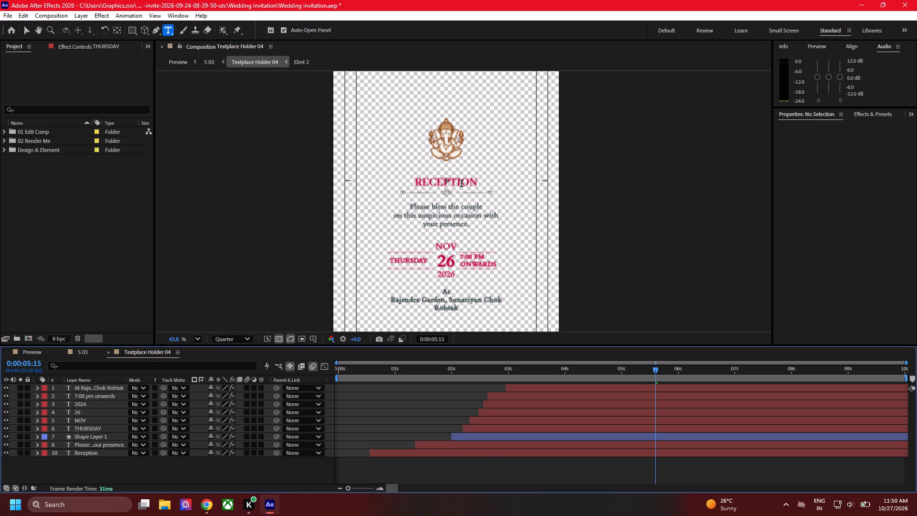
Open the RECEPTION heading for editing with all of its text selected.
click(461, 183)
key(ctrl+a)
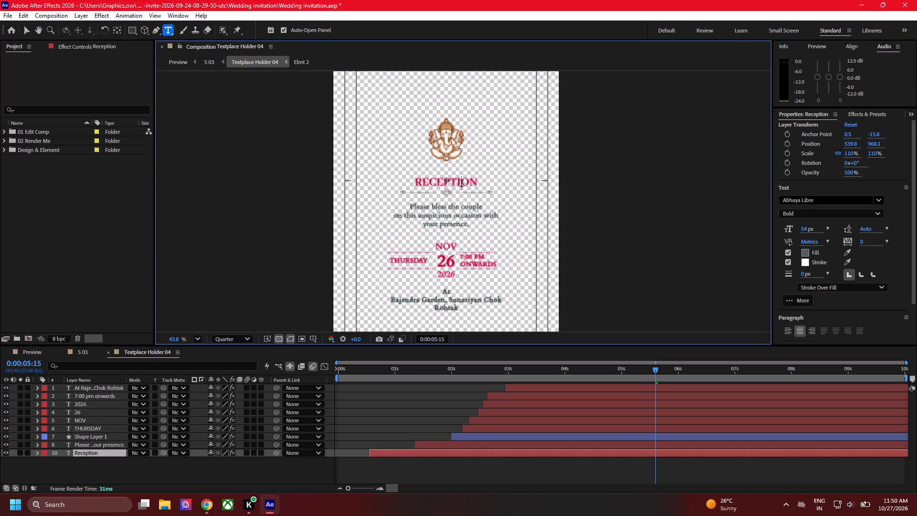
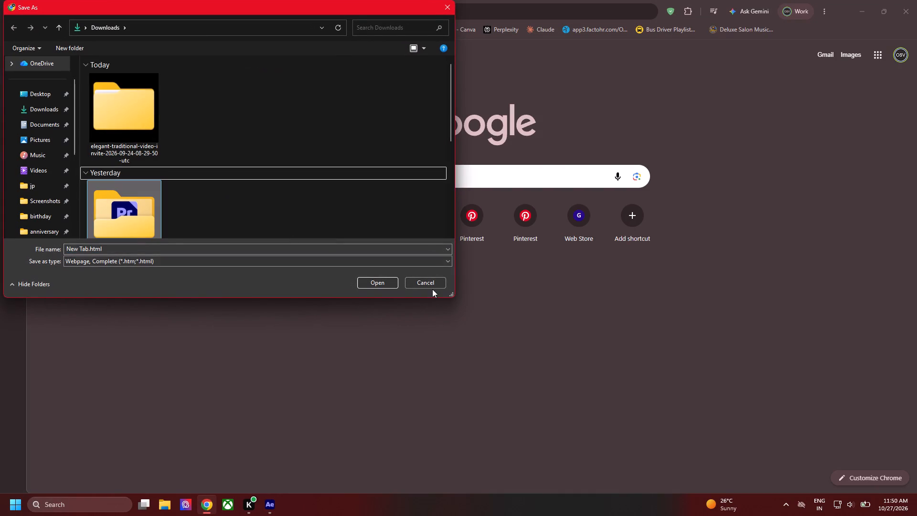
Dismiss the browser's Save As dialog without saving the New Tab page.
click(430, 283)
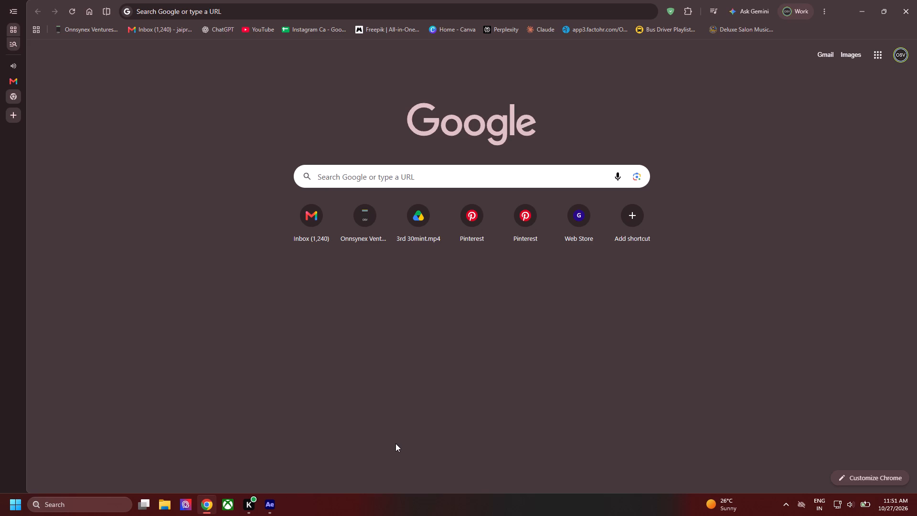
Switch back to After Effects and hide the Reception heading layer in Textplace Holder 04.
key(alt+Tab)
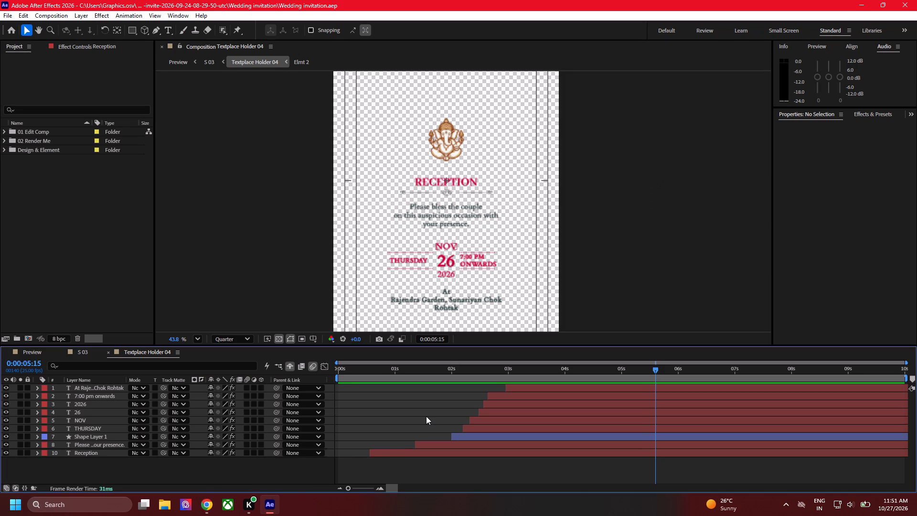
click(449, 183)
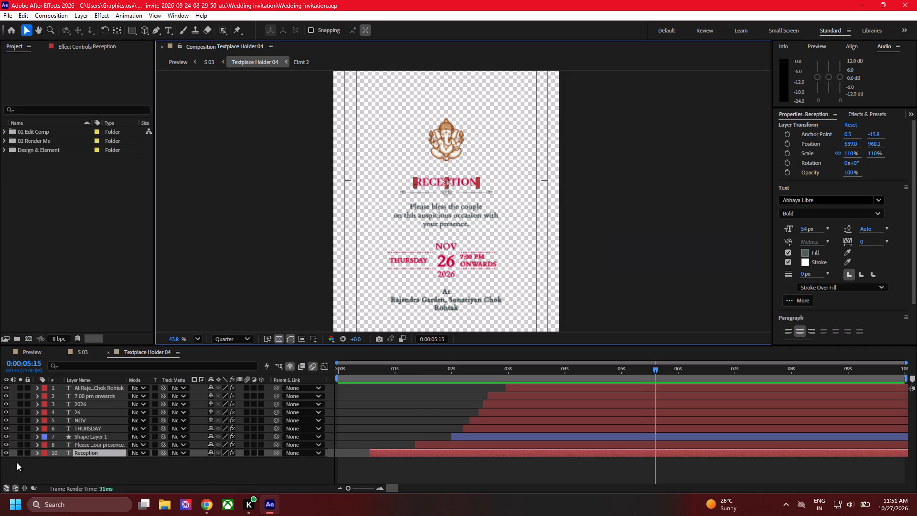
click(6, 452)
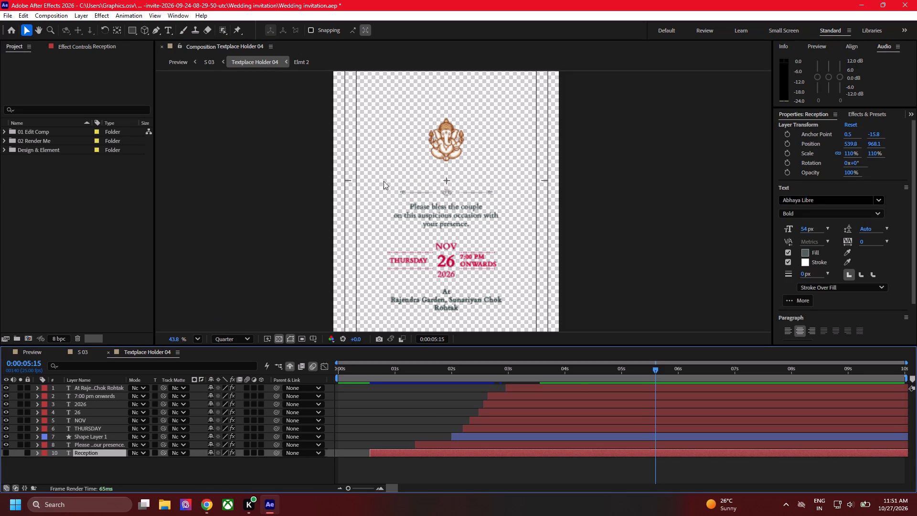
Move the remaining Reception page elements, from the divider down to the venue text, up together by 40 px.
drag(383, 177, 512, 319)
drag(636, 370, 512, 387)
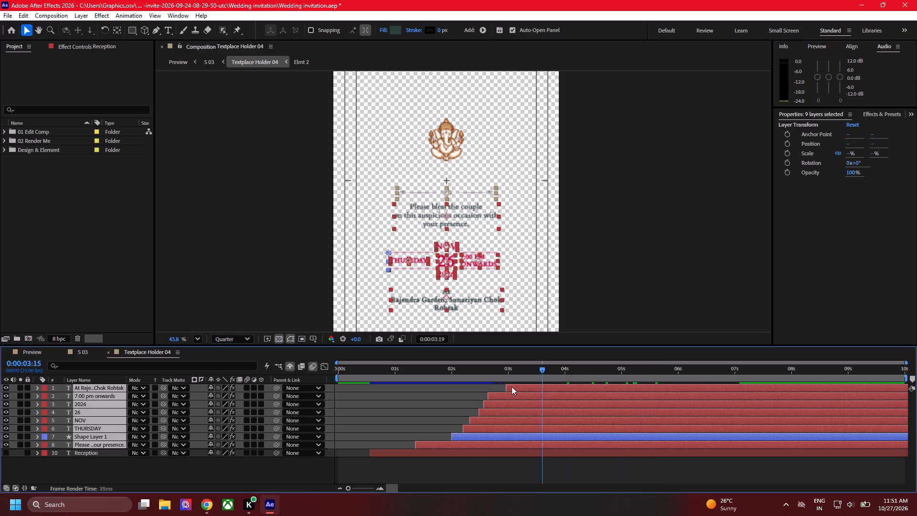
drag(512, 387, 554, 405)
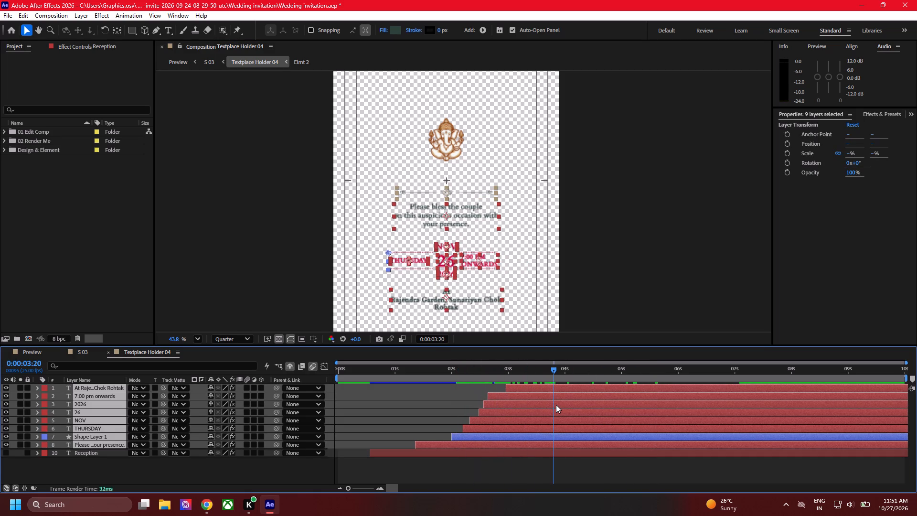
key(p)
scroll(490, 423, down, 3)
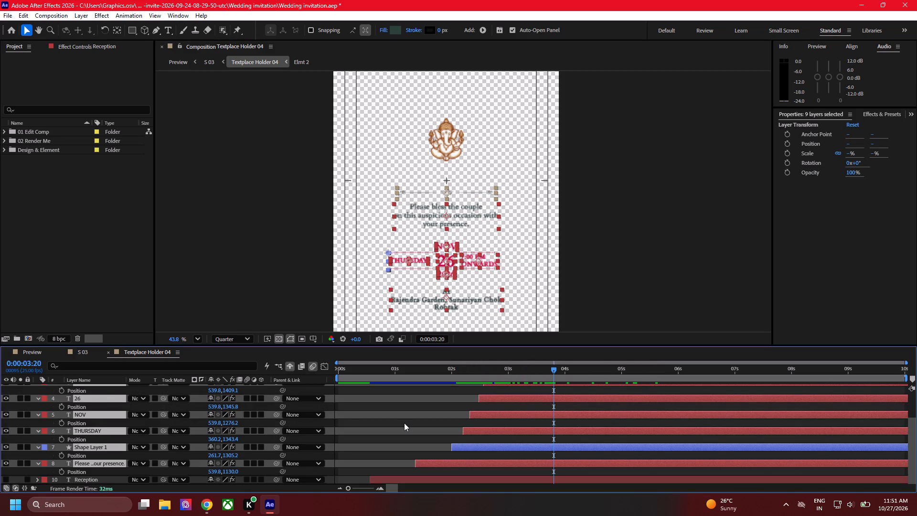
scroll(404, 423, down, 4)
scroll(404, 423, up, 5)
scroll(404, 423, down, 7)
scroll(154, 451, down, 2)
key(shift+Up)
key(shift+Up)
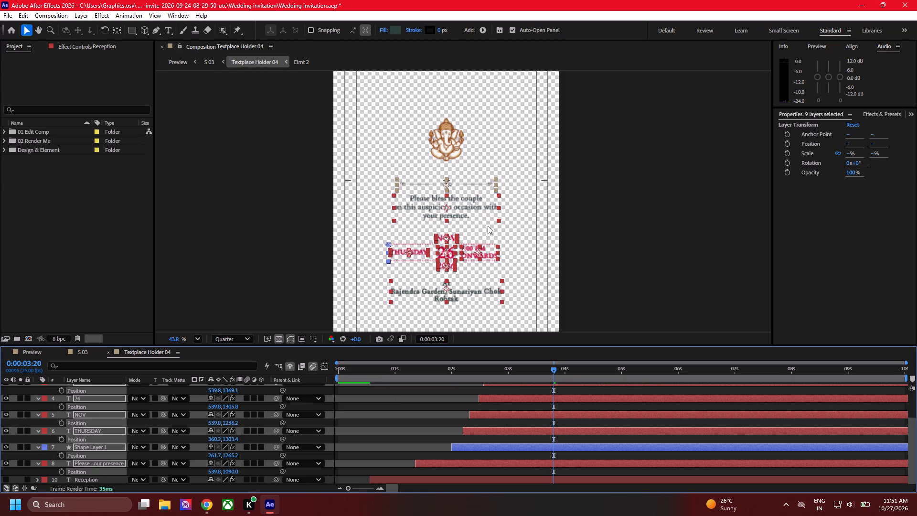
scroll(488, 222, up, 1)
Check the adjusted reception page in S 03 and review the S 02, S 03 and S 04 scenes in the Preview composition.
click(82, 353)
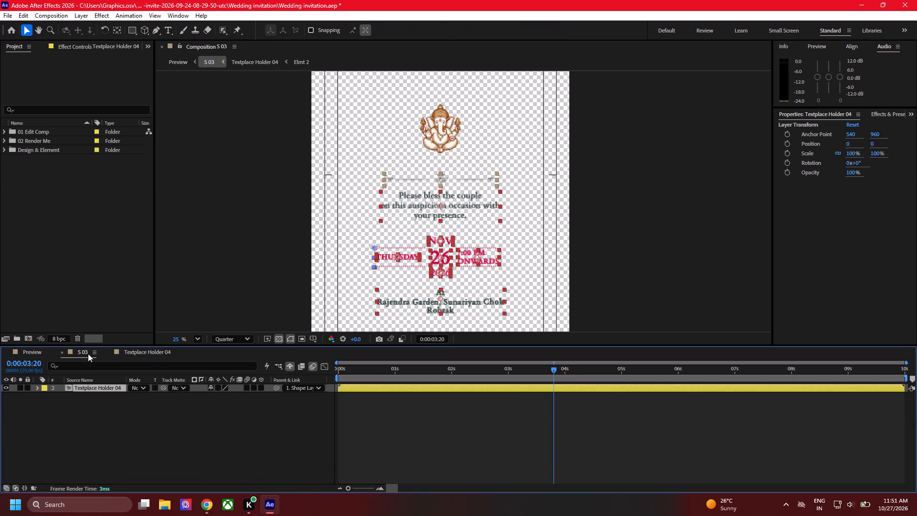
drag(552, 375, 505, 374)
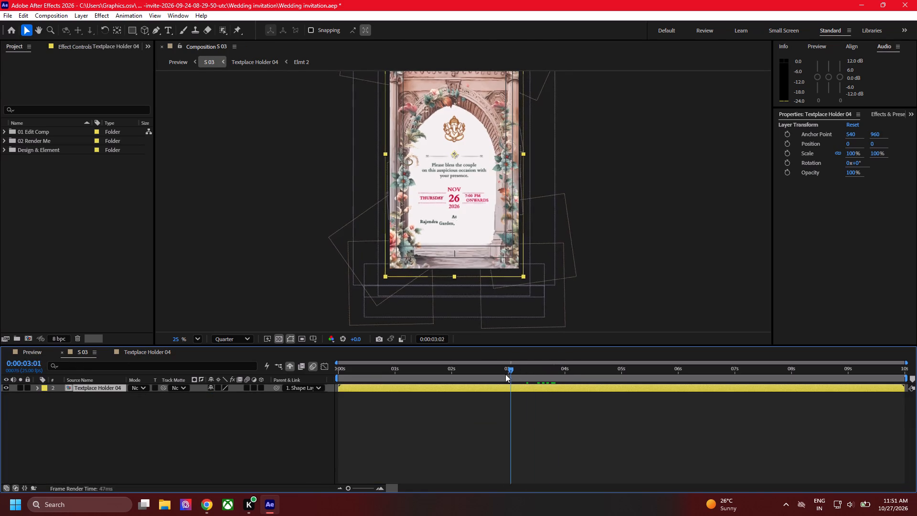
drag(505, 374, 519, 394)
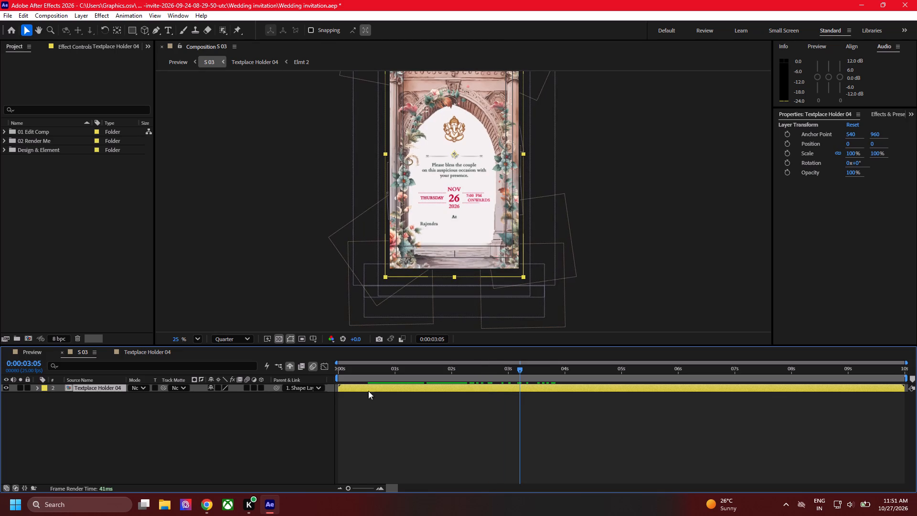
double_click(61, 350)
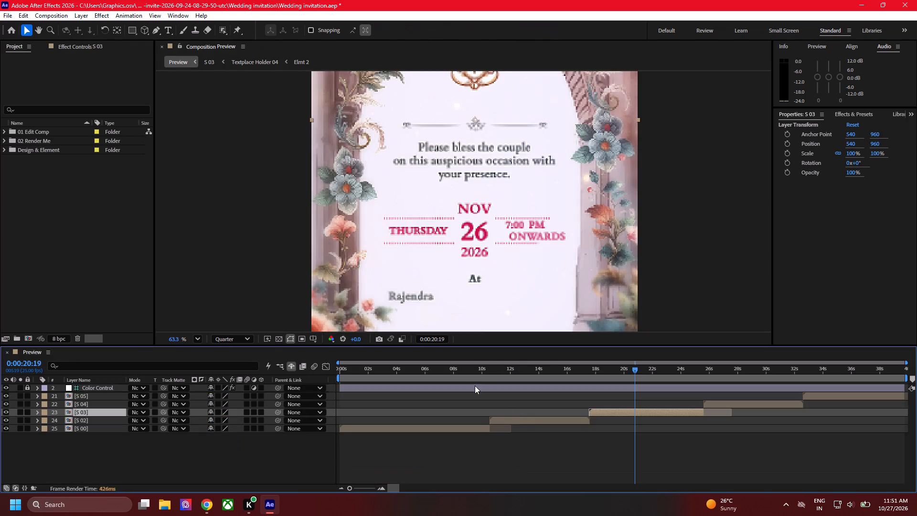
drag(460, 374, 584, 401)
scroll(552, 230, down, 5)
middle_drag(647, 217, 571, 206)
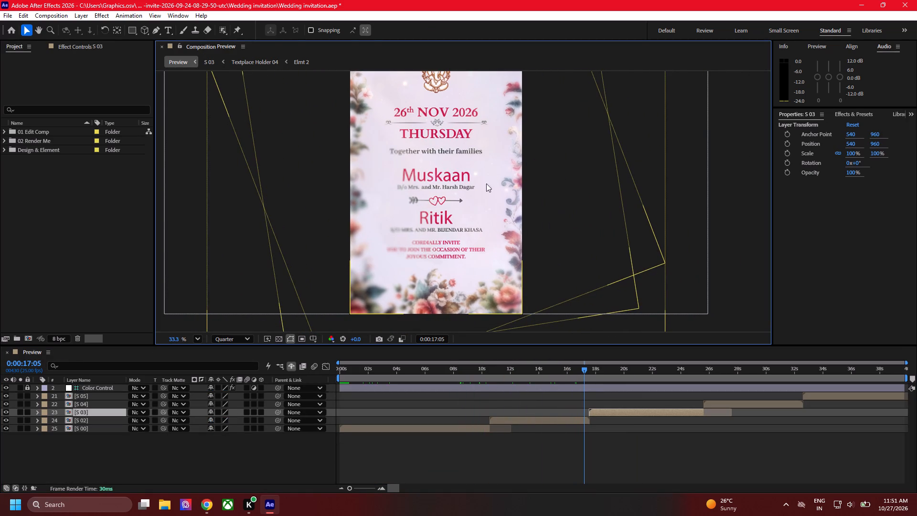
middle_drag(483, 128, 497, 173)
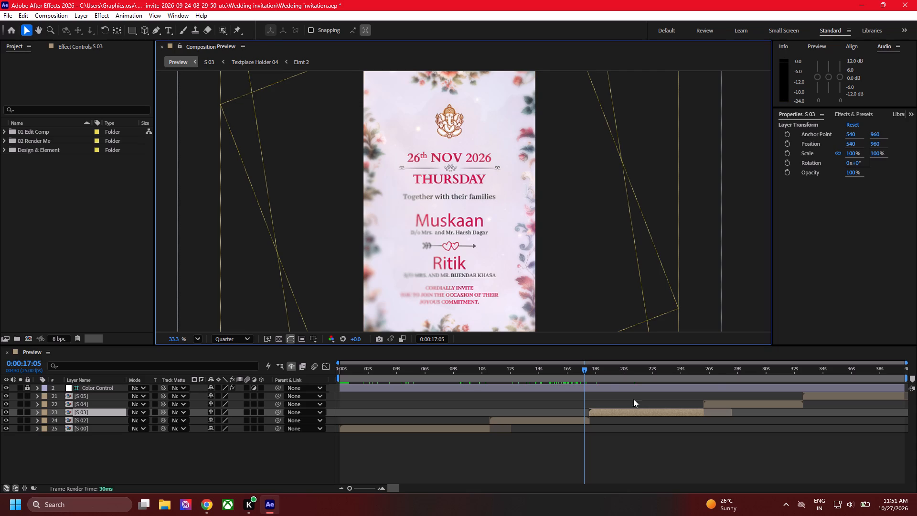
drag(588, 370, 637, 376)
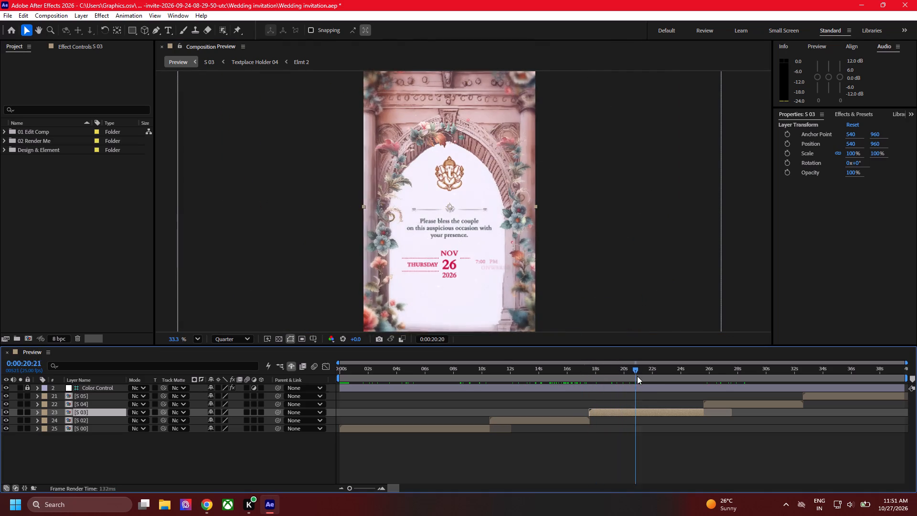
drag(637, 376, 716, 392)
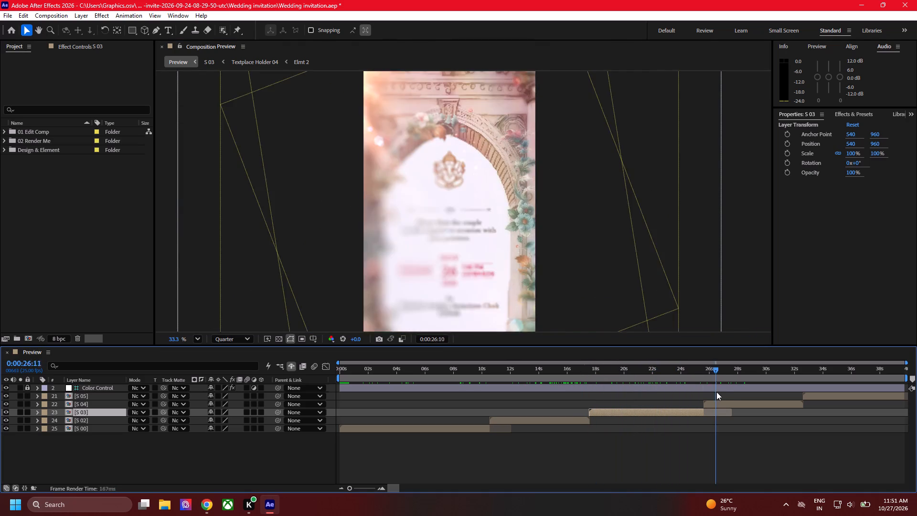
drag(716, 392, 763, 401)
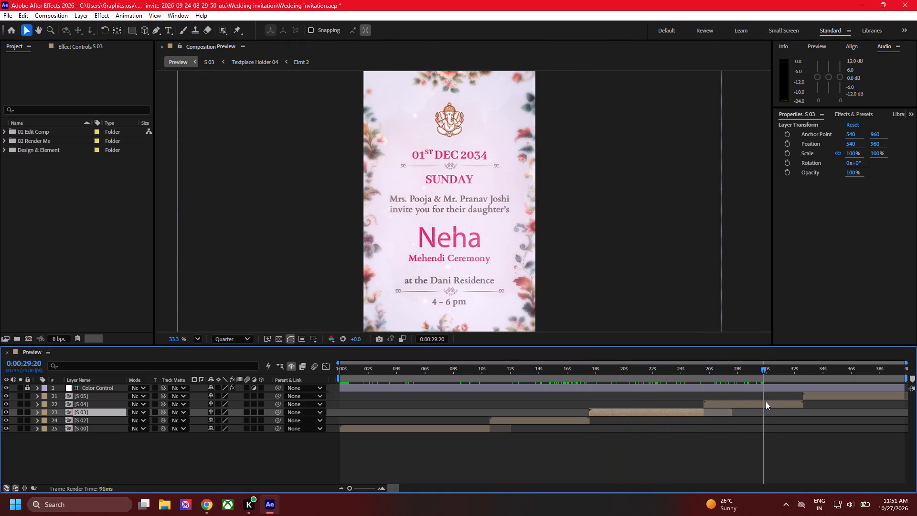
Move the S 05 layer earlier in the Preview timeline so it starts together with S 04, where S 03 ends.
click(737, 404)
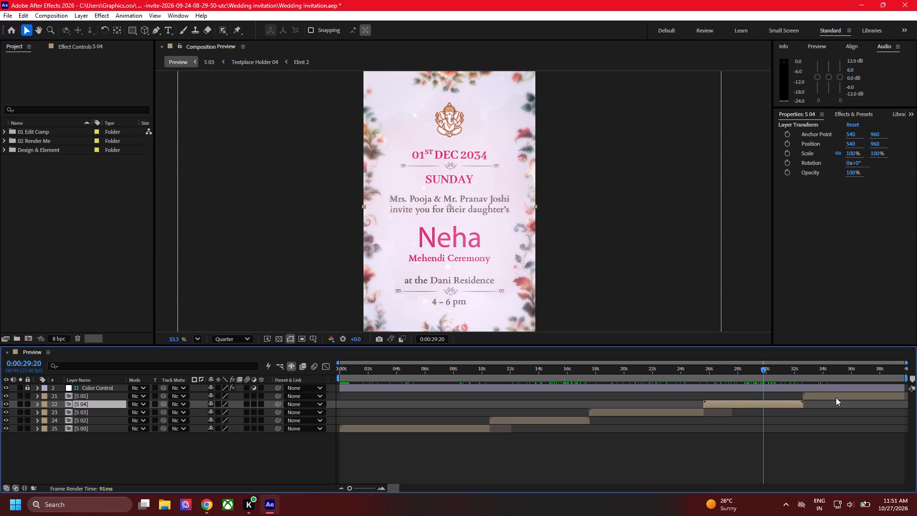
drag(833, 395, 731, 394)
ctrl+scroll(719, 404, up, 4)
alt+scroll(719, 404, up, 4)
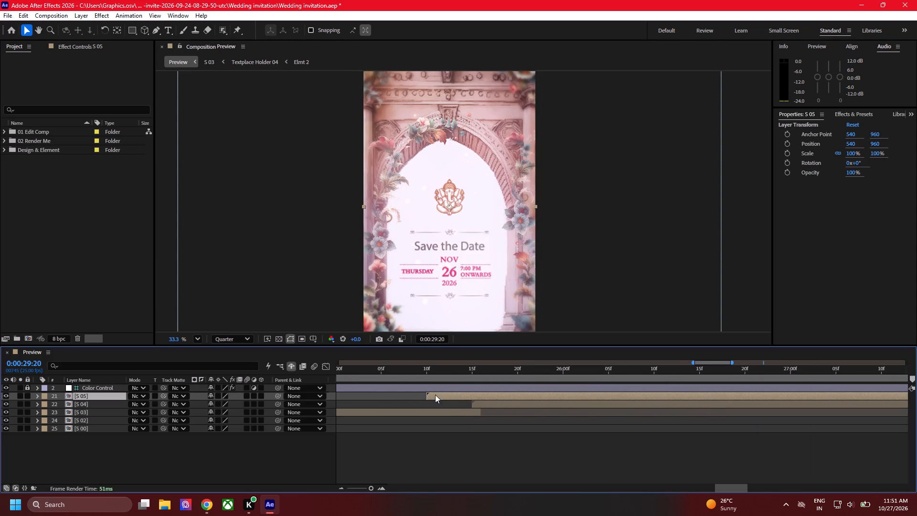
drag(435, 395, 483, 398)
alt+scroll(475, 403, down, 5)
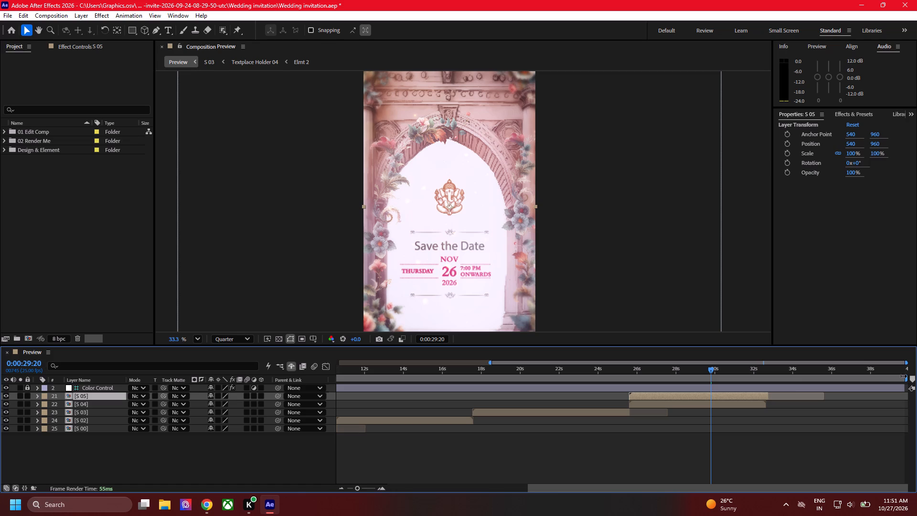
Shorten the Preview composition's work area so it ends at the end of the S 05 layer.
drag(906, 376, 773, 374)
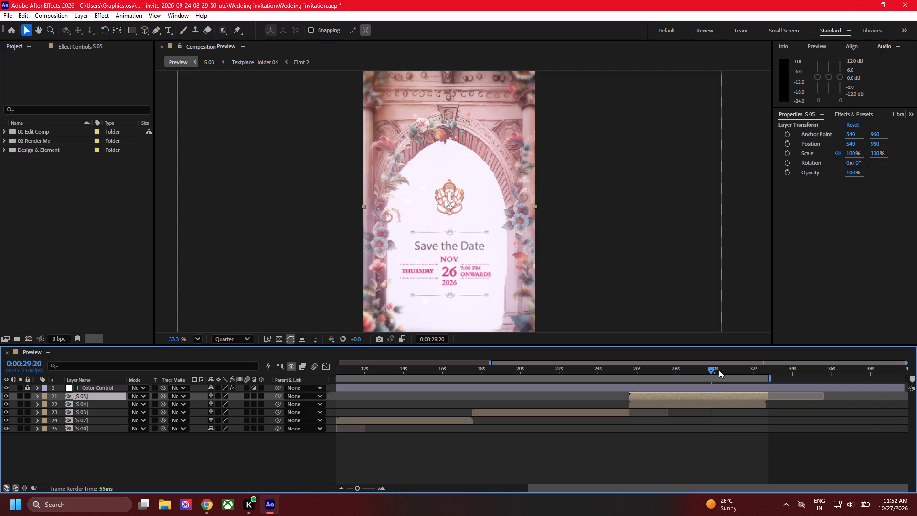
Review the Save the Date scene at its new timing, its transition from S 03, and the end of the reception page.
drag(717, 367, 760, 376)
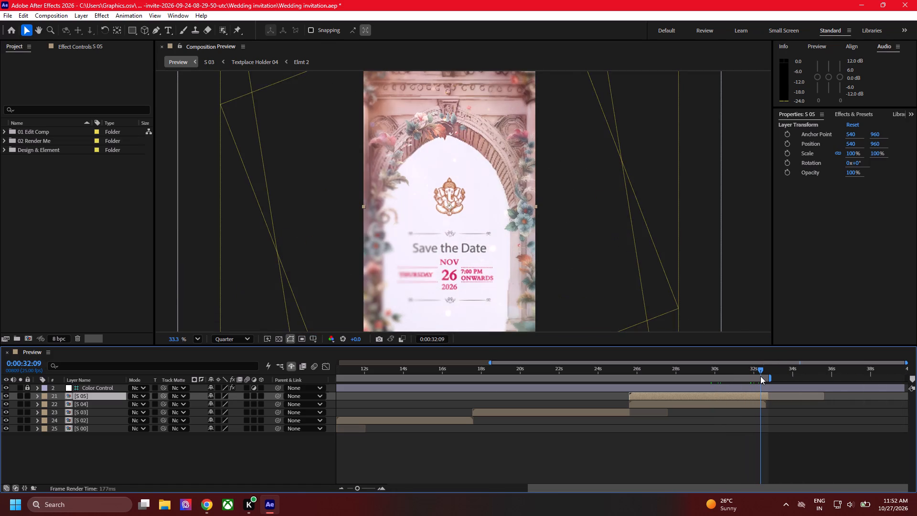
drag(760, 376, 748, 376)
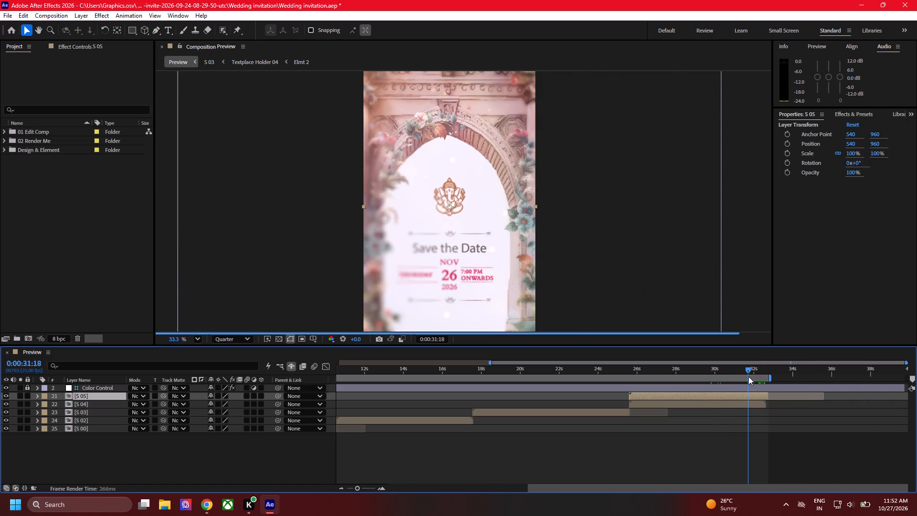
drag(748, 376, 727, 378)
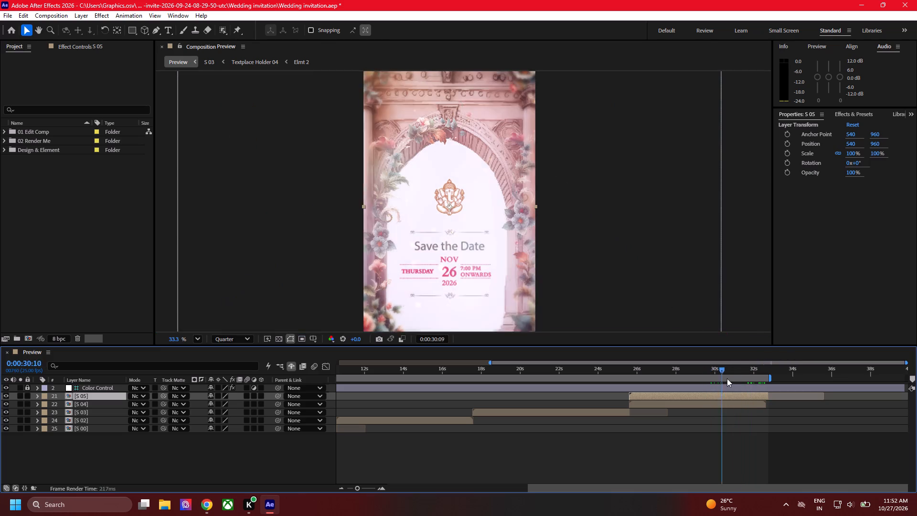
drag(727, 378, 749, 382)
alt+scroll(776, 425, down, 5)
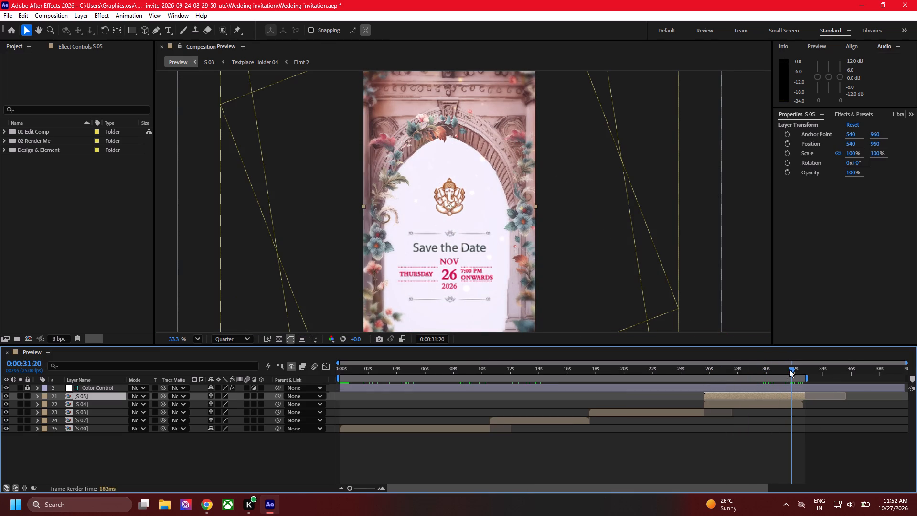
drag(792, 369, 701, 373)
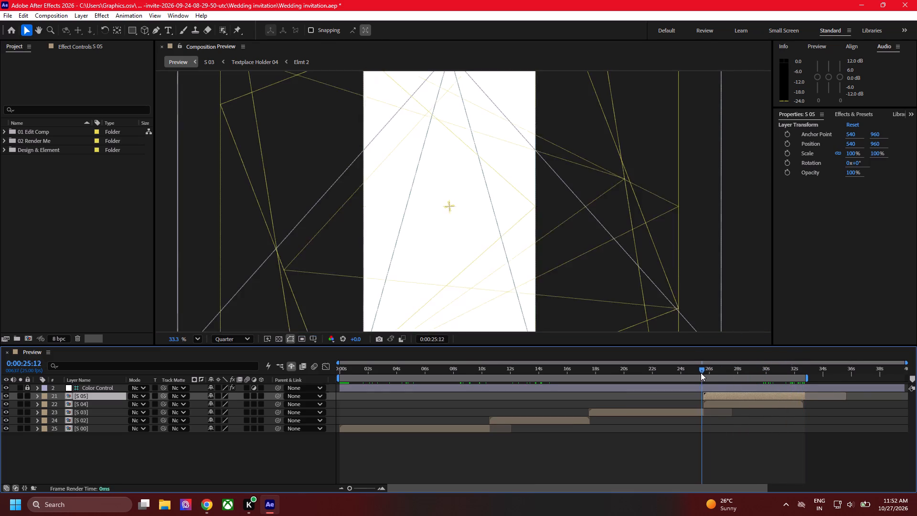
drag(701, 373, 715, 377)
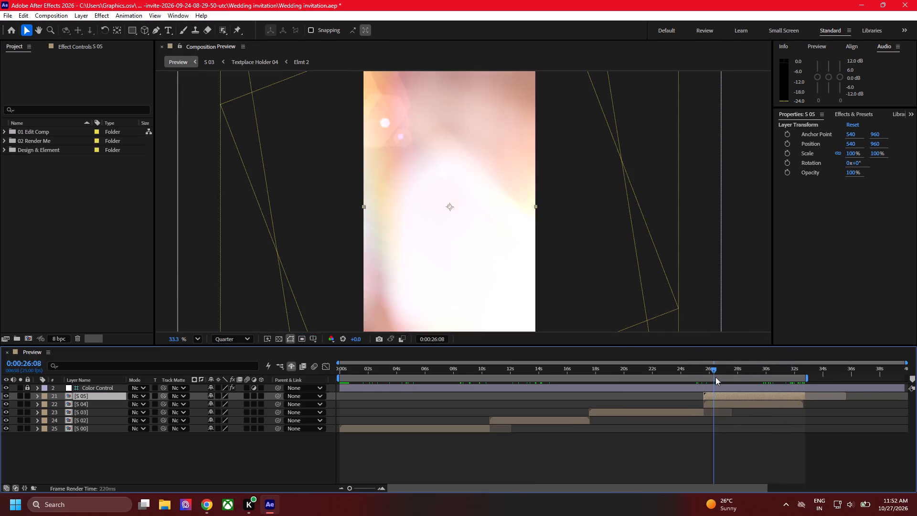
drag(715, 377, 676, 383)
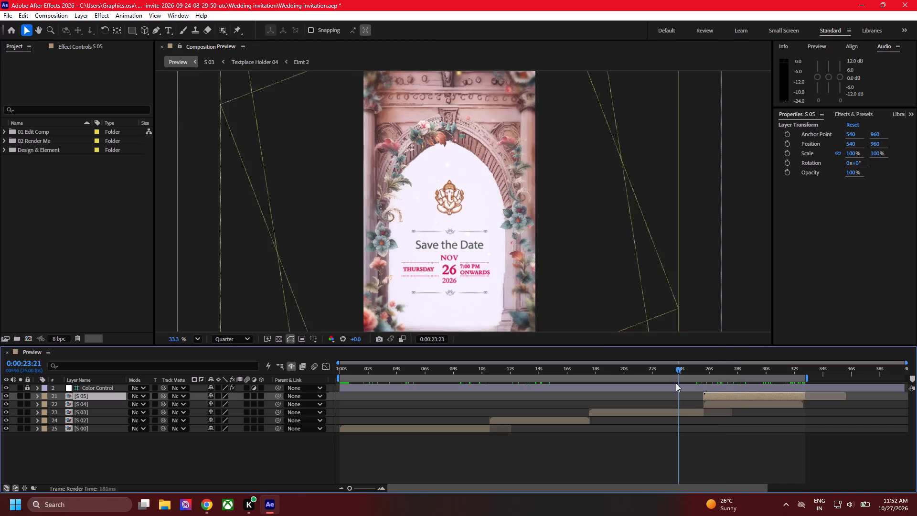
drag(676, 383, 675, 390)
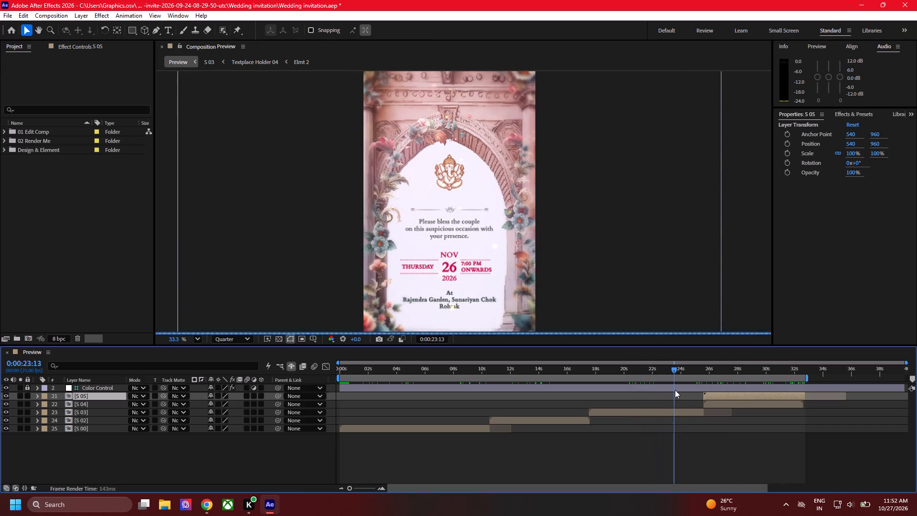
drag(675, 390, 676, 391)
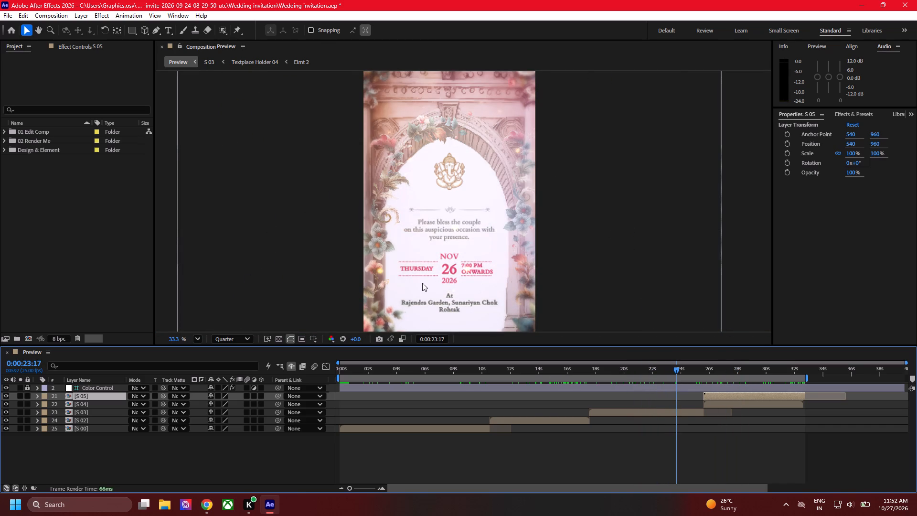
Hide the "26th NOV 2026" and "thursday" text layers in the Textplace Holder 03 composition of scene S 02.
drag(543, 372, 559, 372)
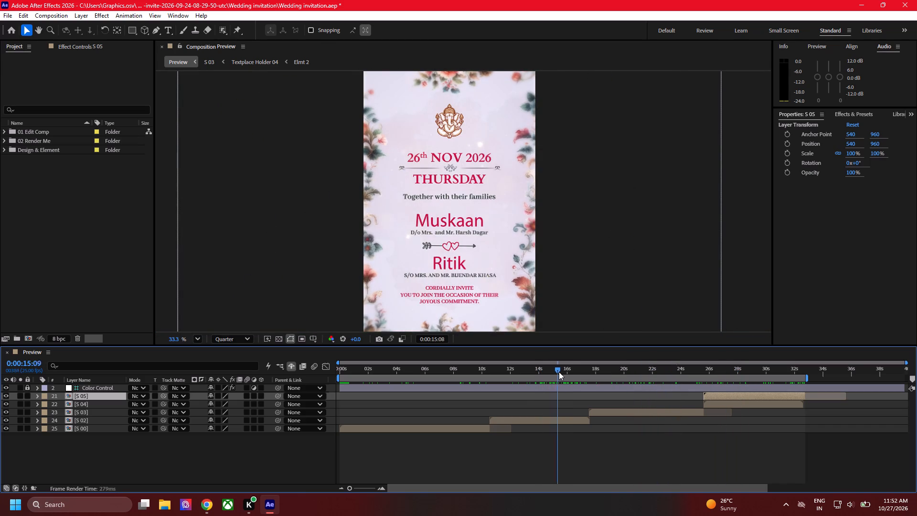
drag(559, 372, 565, 372)
click(526, 415)
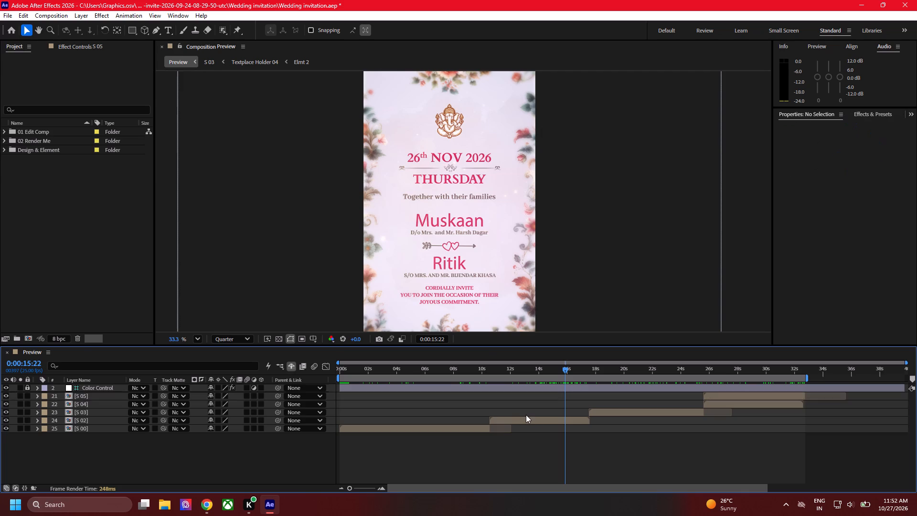
double_click(533, 419)
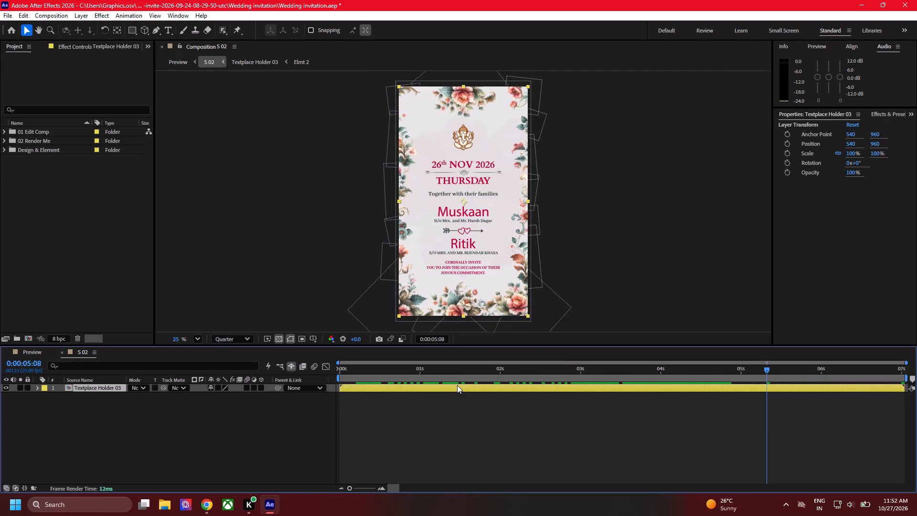
double_click(457, 385)
click(474, 226)
scroll(474, 226, down, 5)
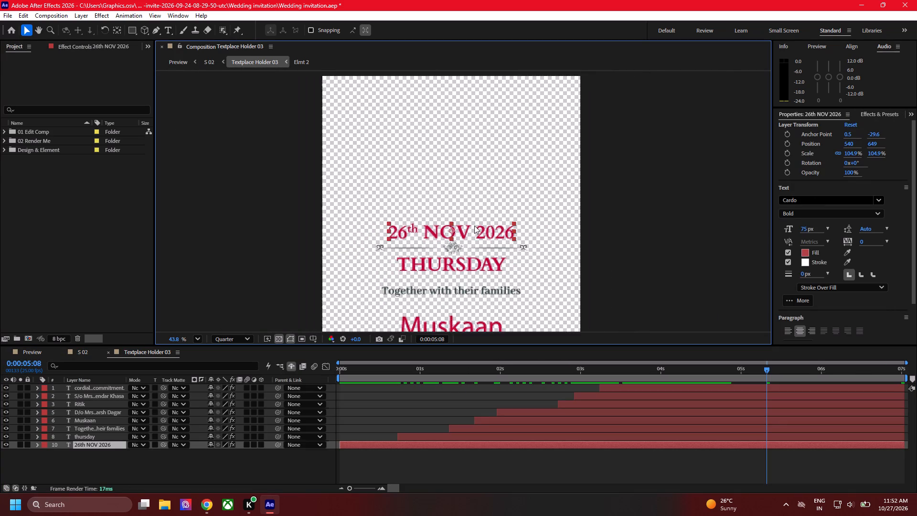
shift+click(458, 259)
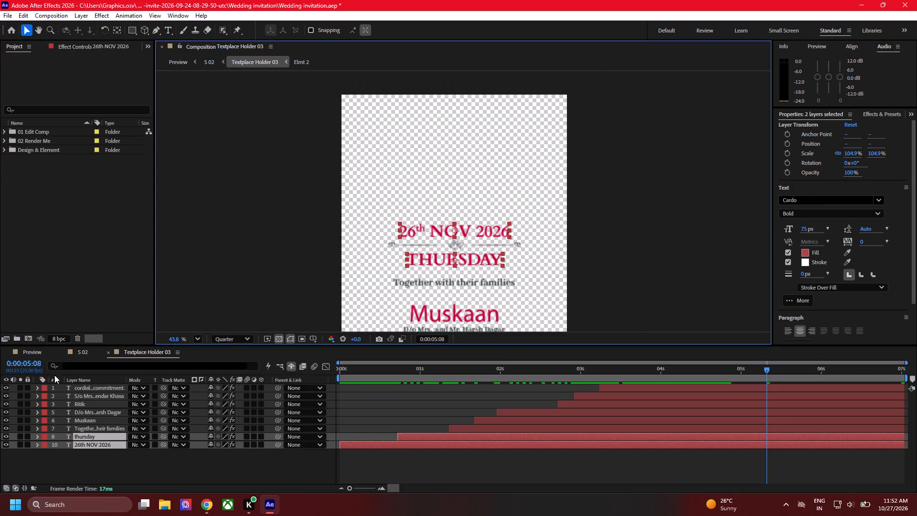
drag(6, 436, 4, 446)
Move everything below the divider in Textplace Holder 03, from "Together with their families" to the invitation lines, up by 84 px.
scroll(309, 268, down, 4)
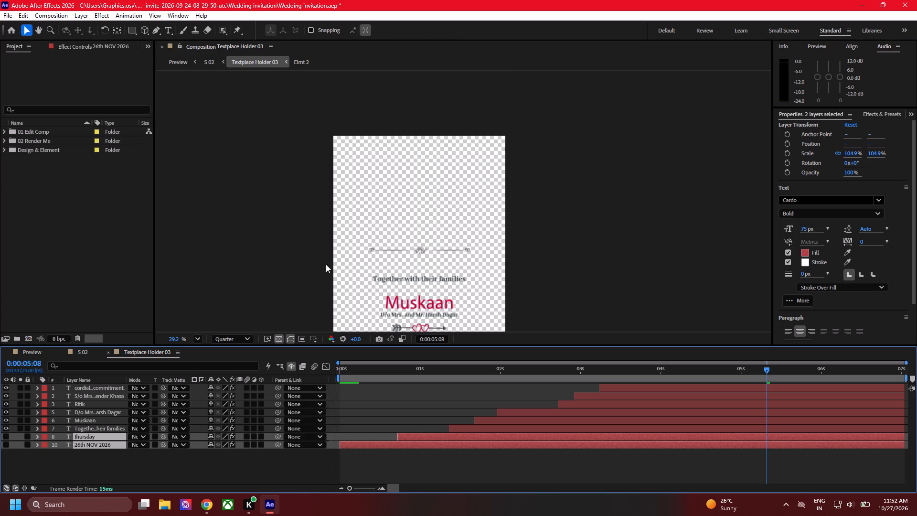
middle_drag(371, 264, 448, 157)
key(p)
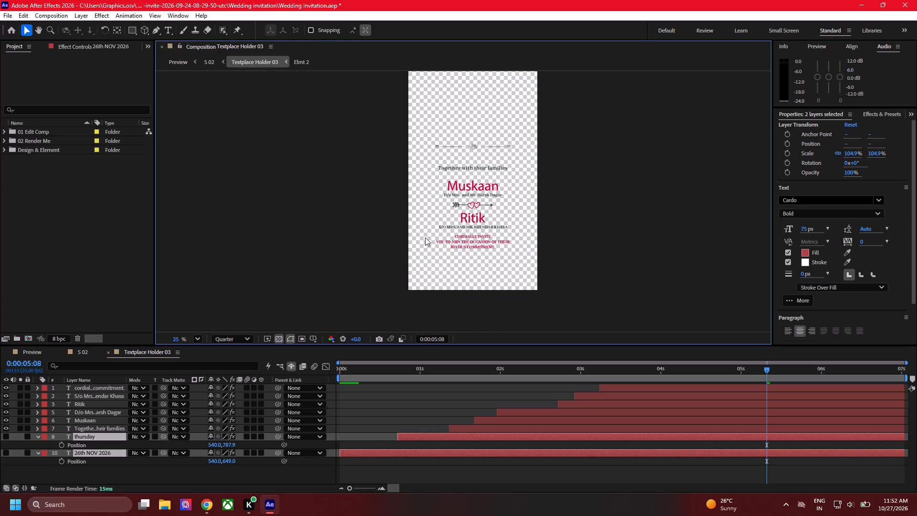
click(386, 301)
key(p)
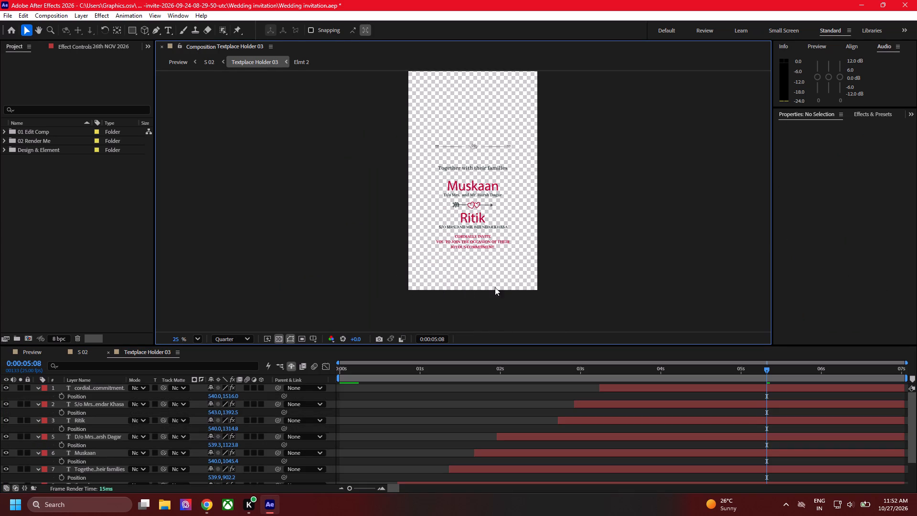
drag(503, 285, 382, 170)
key(shift+Up)
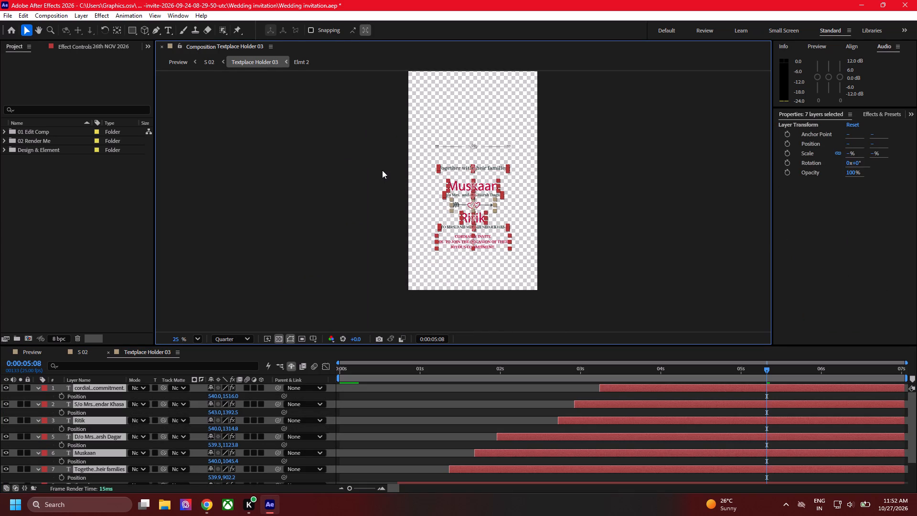
key(shift+Up)
key(Up)
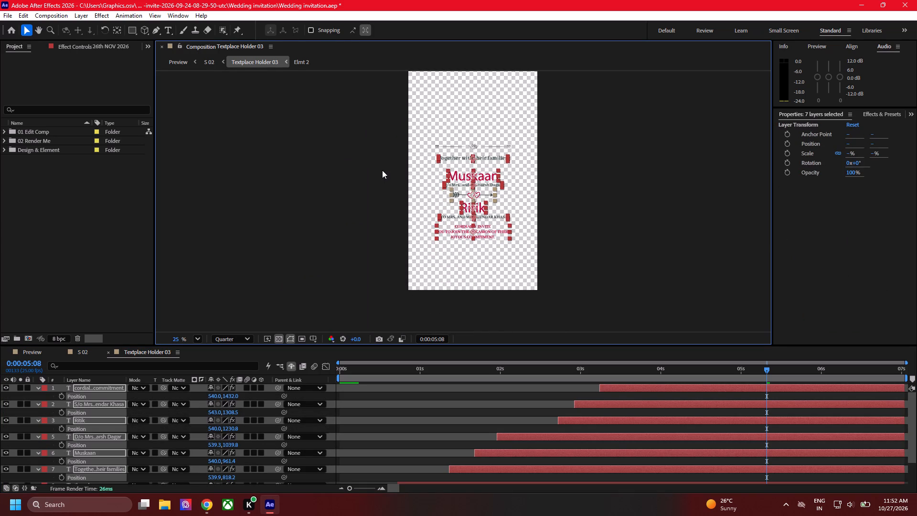
Move all visible layers in Textplace Holder 03, including the divider, up by another 40 px.
drag(394, 122, 622, 291)
key(shift+Up)
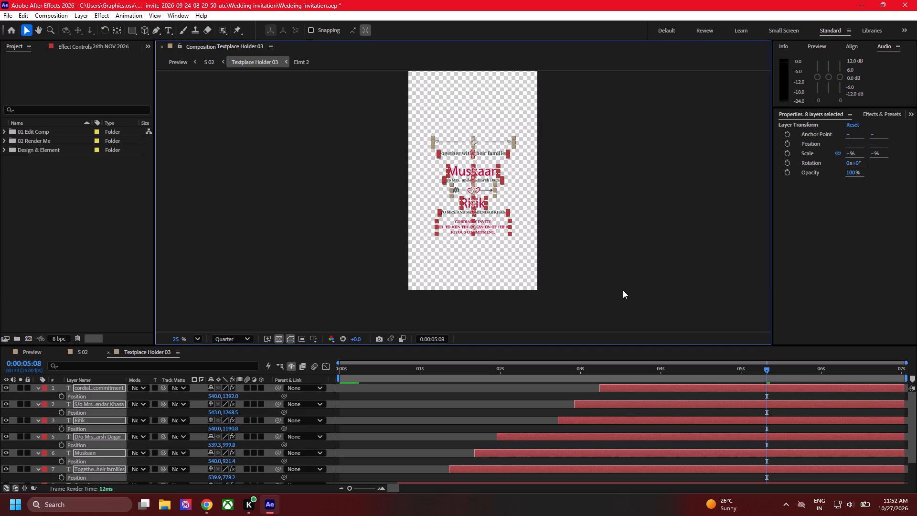
Show the hidden layers in S 02, move the Ganesha.ai layer down to Y position 504.8 and save the project.
click(83, 349)
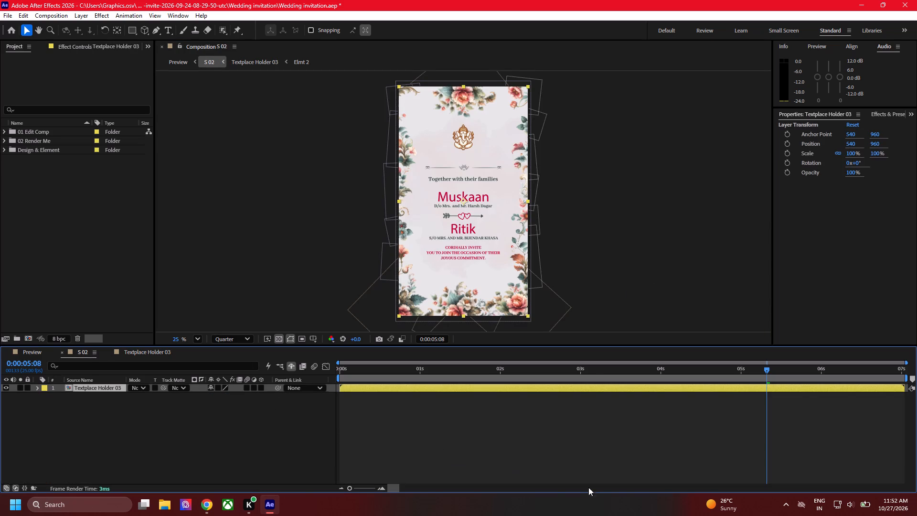
drag(673, 367, 547, 395)
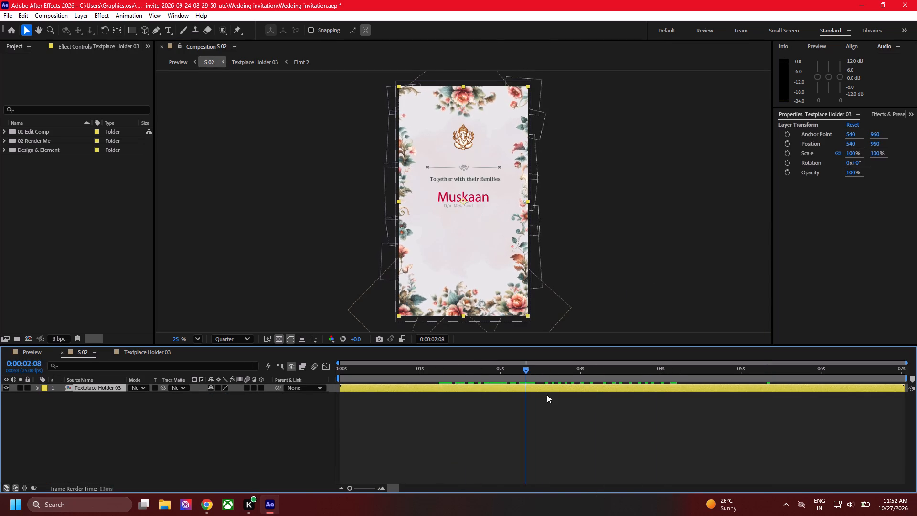
drag(547, 395, 663, 415)
click(466, 138)
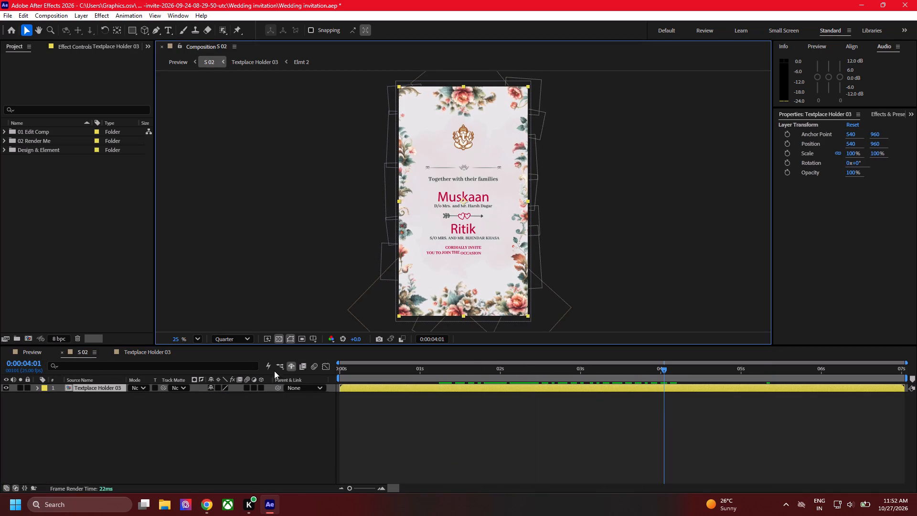
click(287, 364)
click(459, 137)
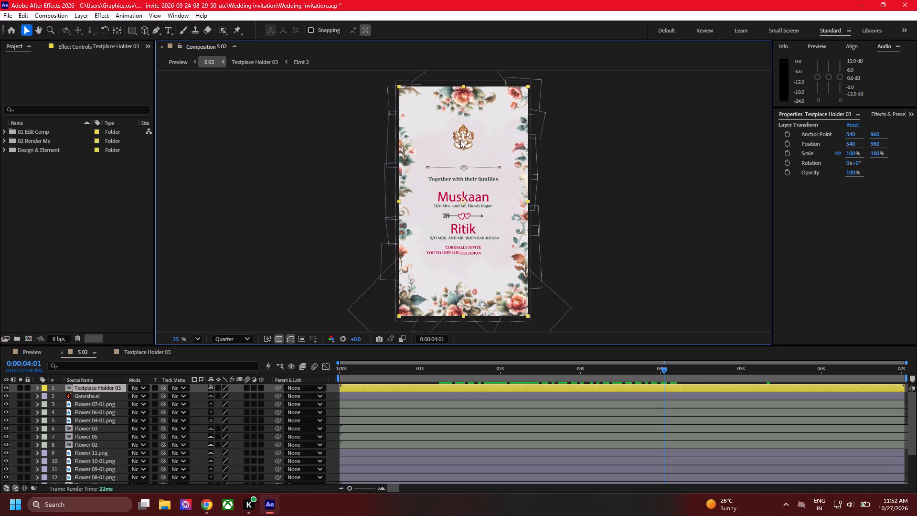
click(460, 141)
click(90, 401)
click(93, 396)
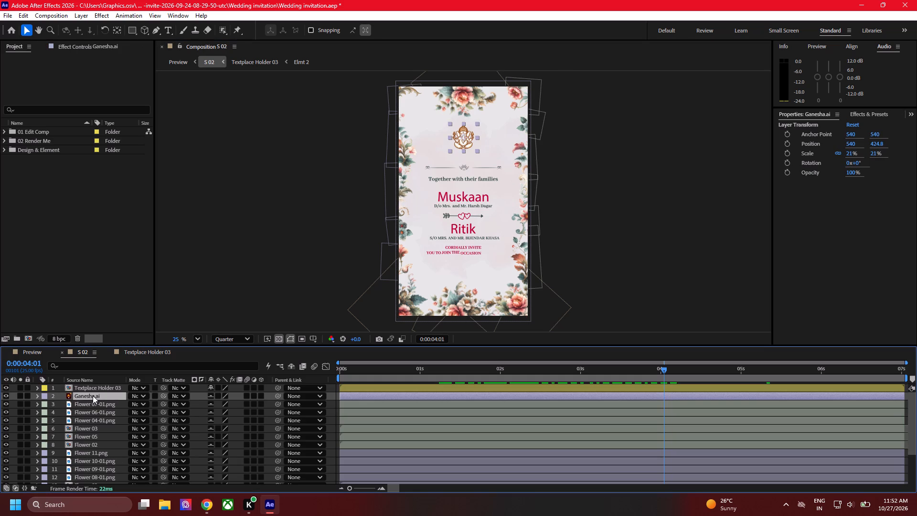
key(p)
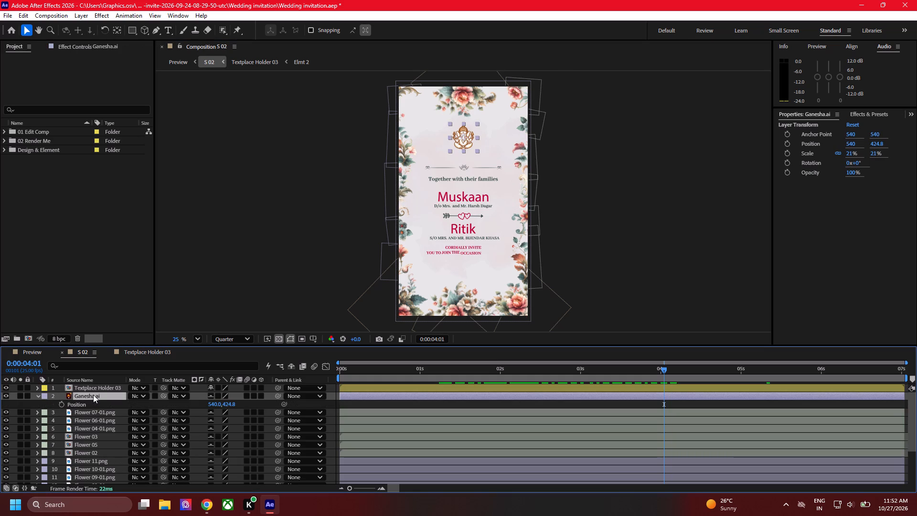
key(shift+Down)
key(shift+Down)
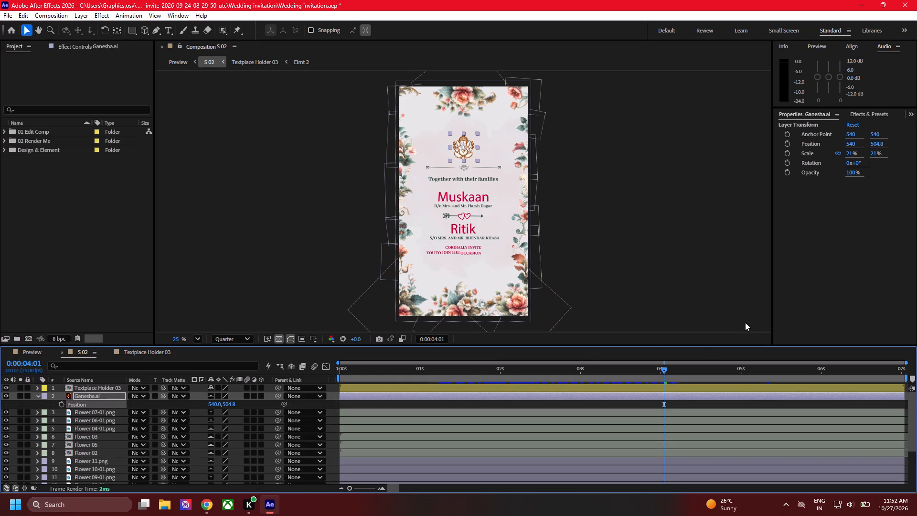
click(729, 301)
key(ctrl+s)
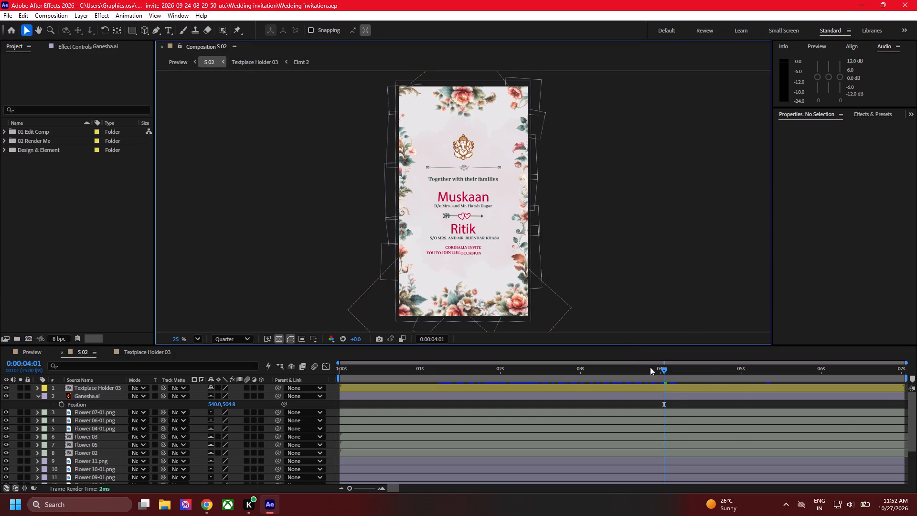
Check the end of the S 02 scene, close the S 02 and Textplace Holder 03 compositions and return to Preview.
drag(653, 367, 820, 396)
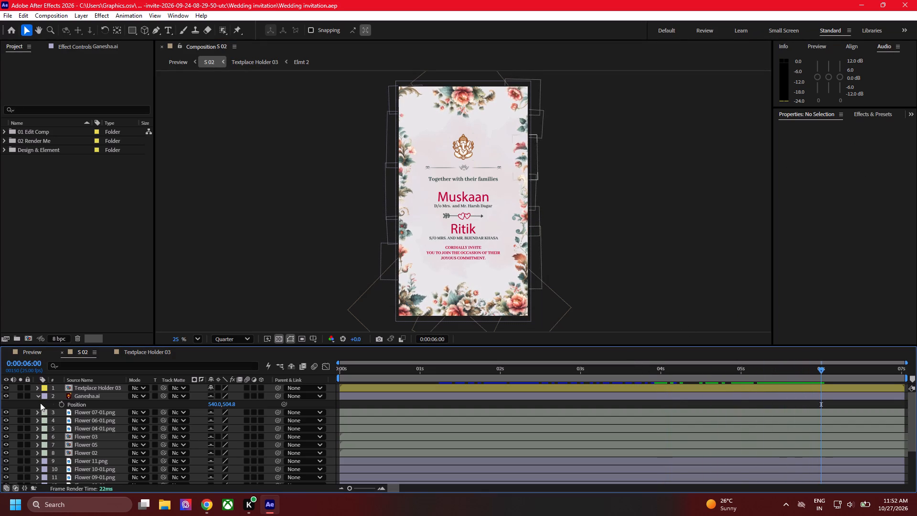
click(134, 351)
click(55, 353)
click(60, 352)
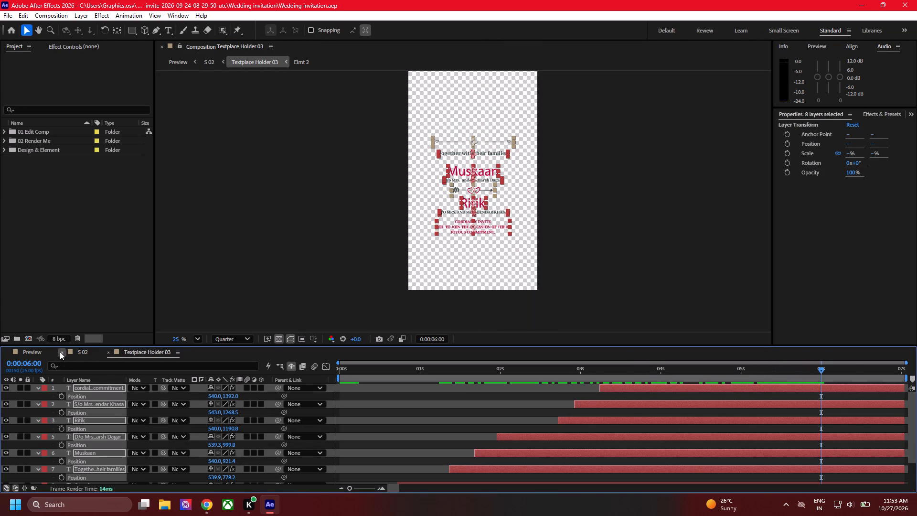
click(60, 352)
click(21, 352)
Save the project and review the Preview composition from the opening Ganesha scene through the couple's names page to S 02.
drag(364, 368, 284, 368)
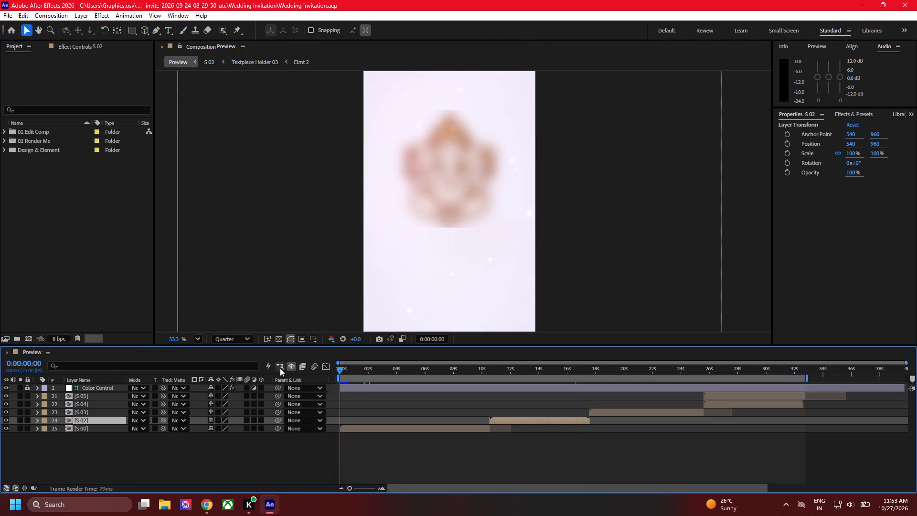
key(ctrl+s)
drag(347, 368, 391, 378)
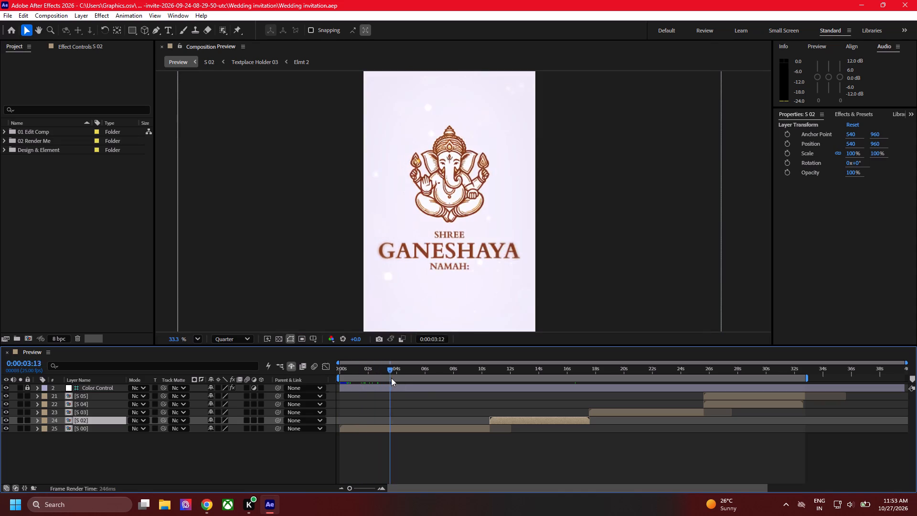
drag(391, 378, 517, 409)
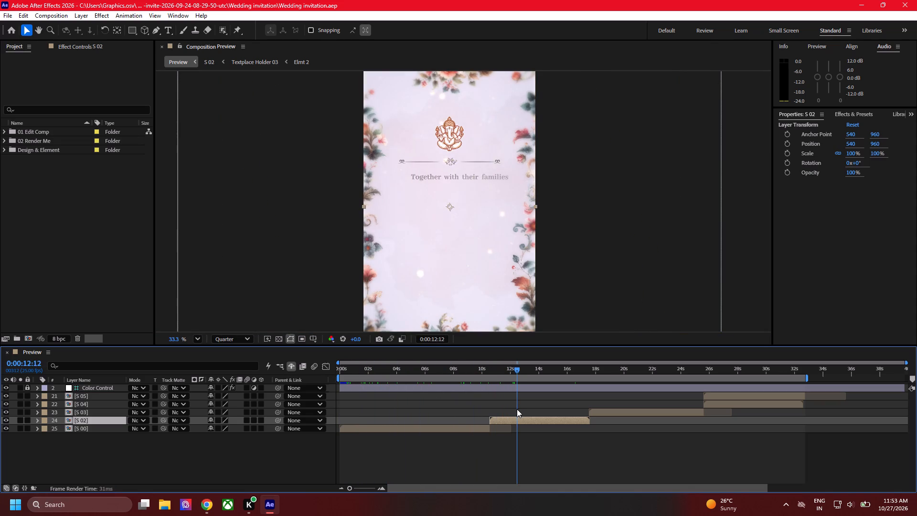
drag(517, 409, 457, 406)
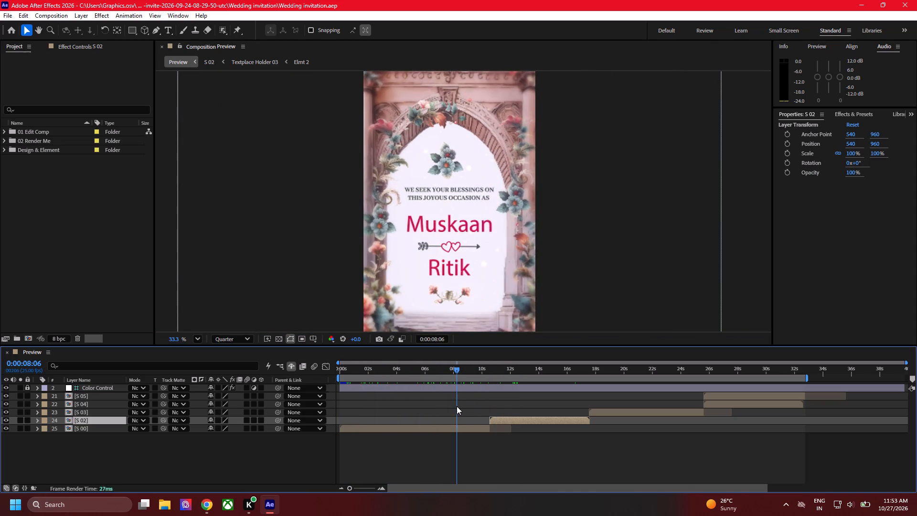
drag(457, 406, 459, 407)
Open the S 00 composition, which contains the couple's names page, from the Preview timeline.
click(453, 215)
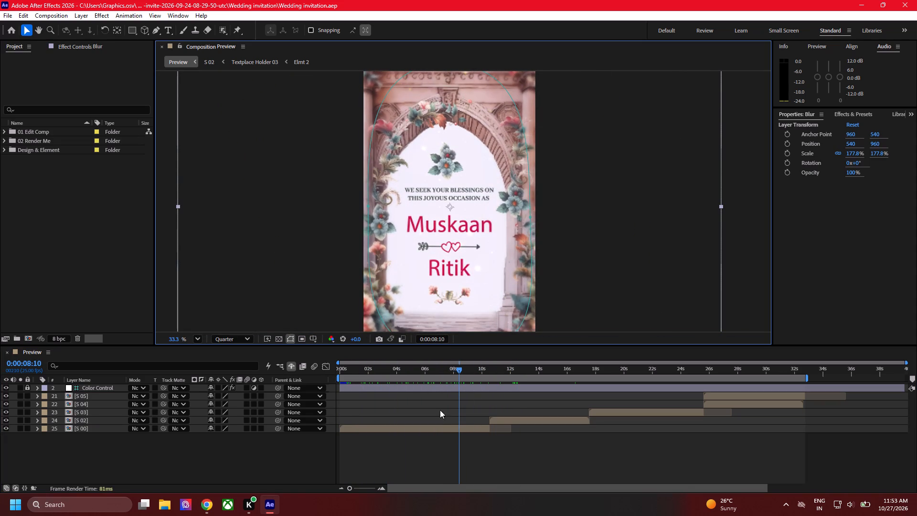
double_click(438, 427)
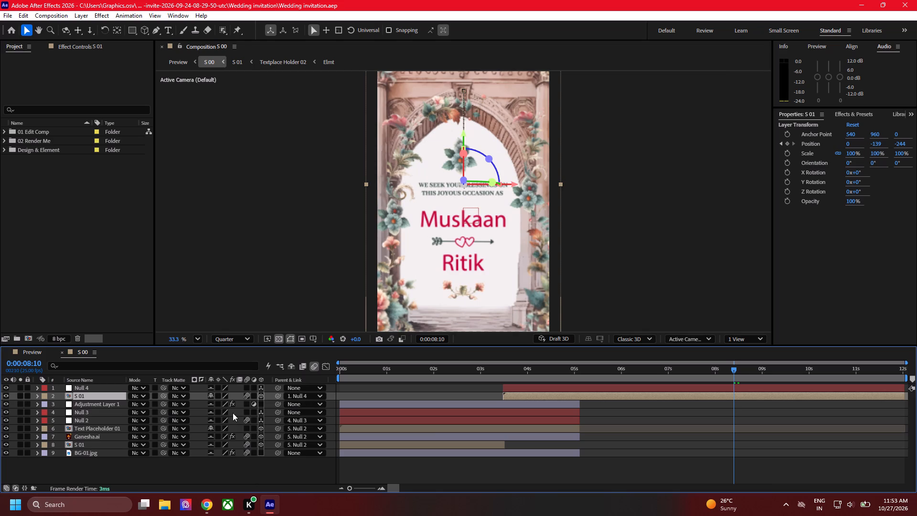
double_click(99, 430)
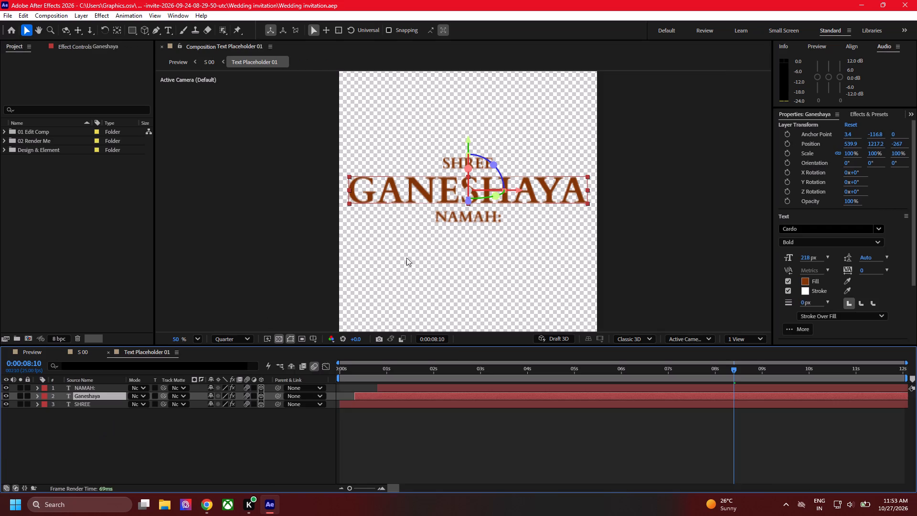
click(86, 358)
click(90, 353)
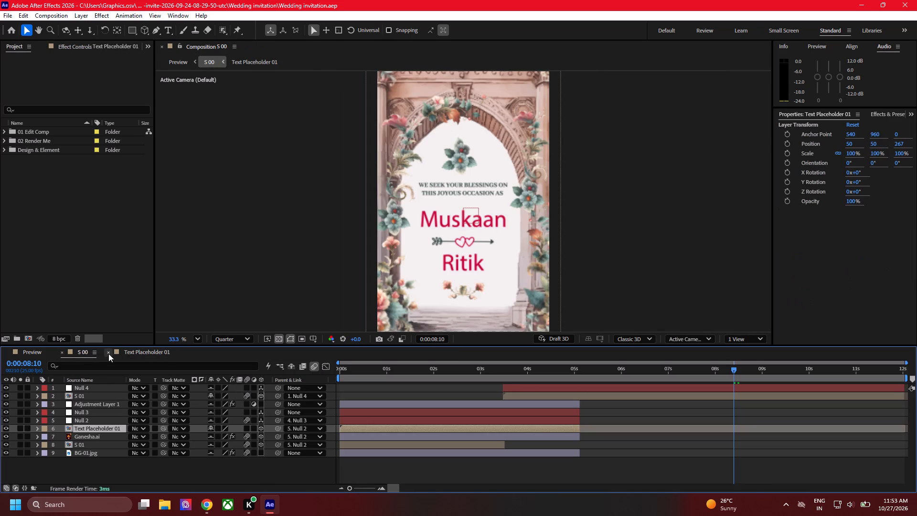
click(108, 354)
Set the font of the "Muskaan" text in Textplace Holder 02 of S 01 to Times New Roman.
double_click(97, 397)
click(469, 227)
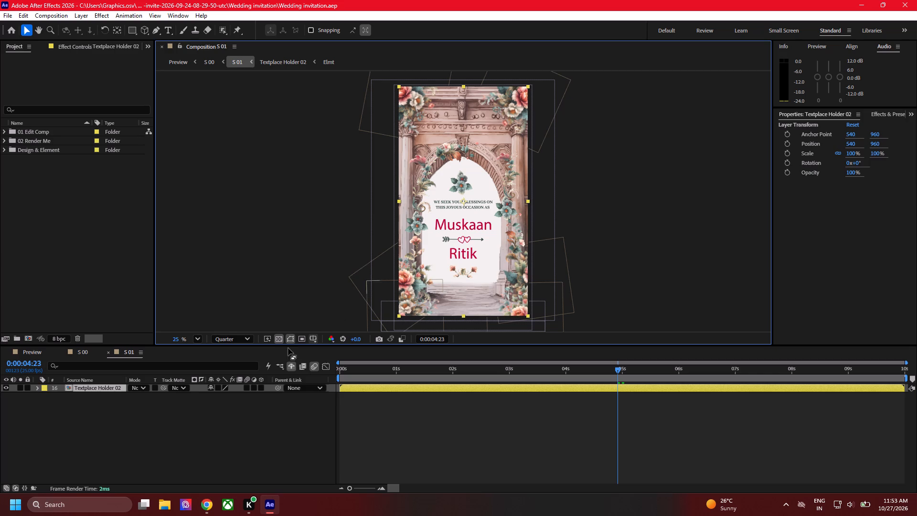
double_click(107, 390)
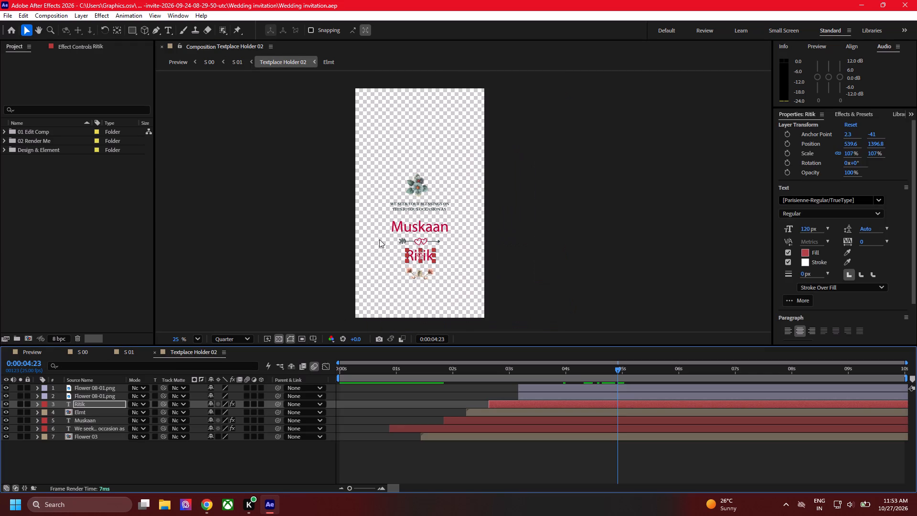
click(412, 224)
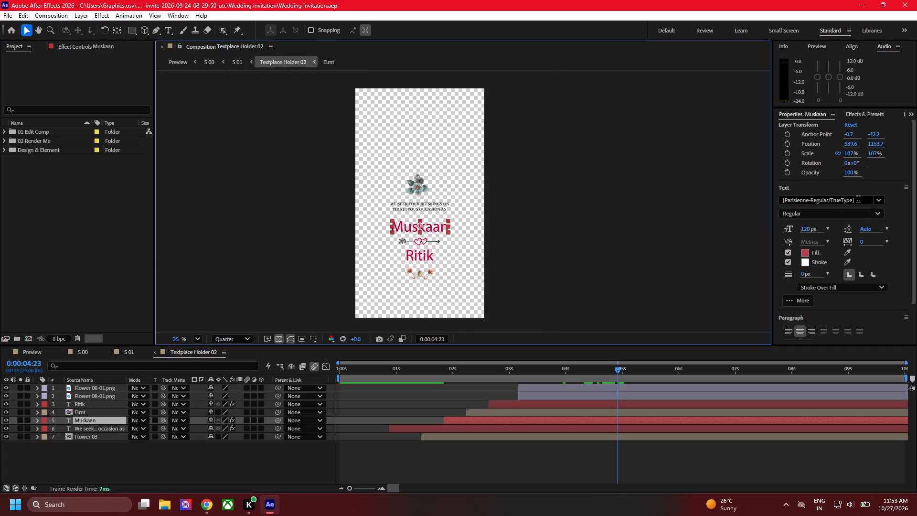
click(878, 201)
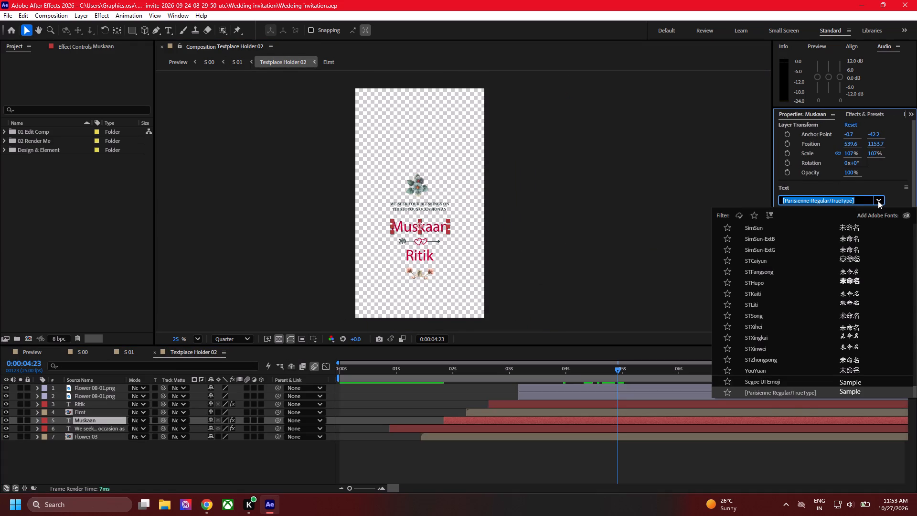
text(times)
click(872, 229)
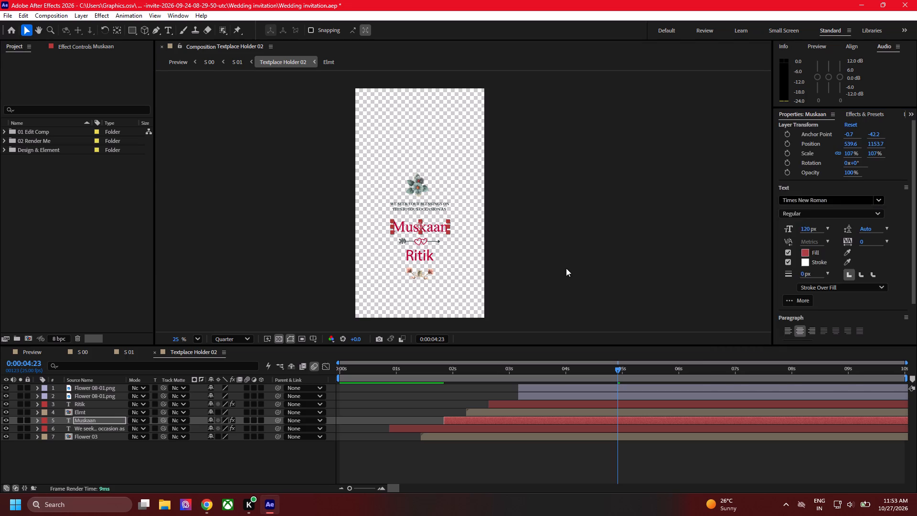
Set the font of the "Ritik" text in Textplace Holder 02 to Times New Roman, save, and return to Preview.
click(566, 268)
click(424, 251)
click(807, 204)
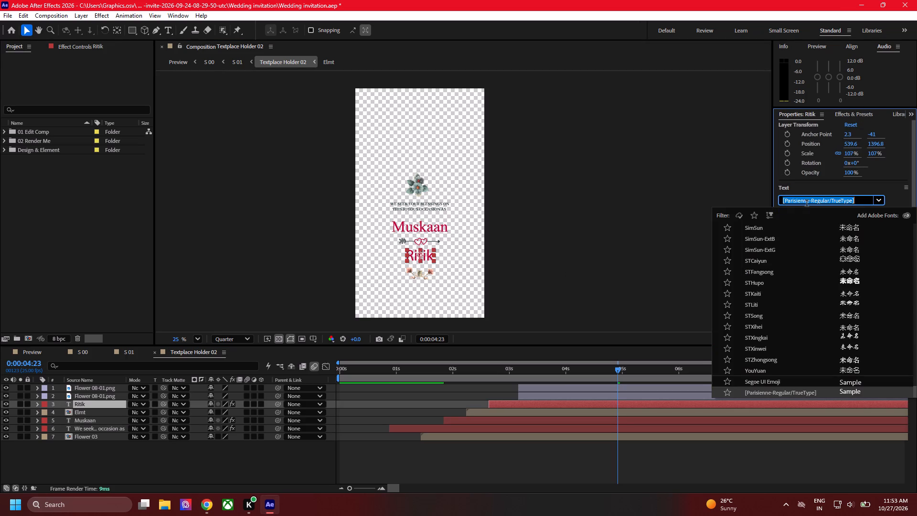
text(time)
key(Return)
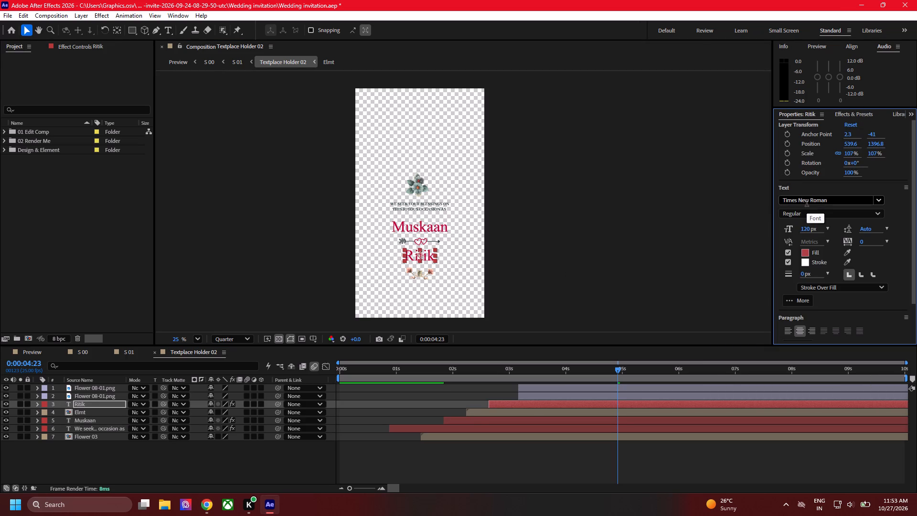
click(285, 445)
key(ctrl+s)
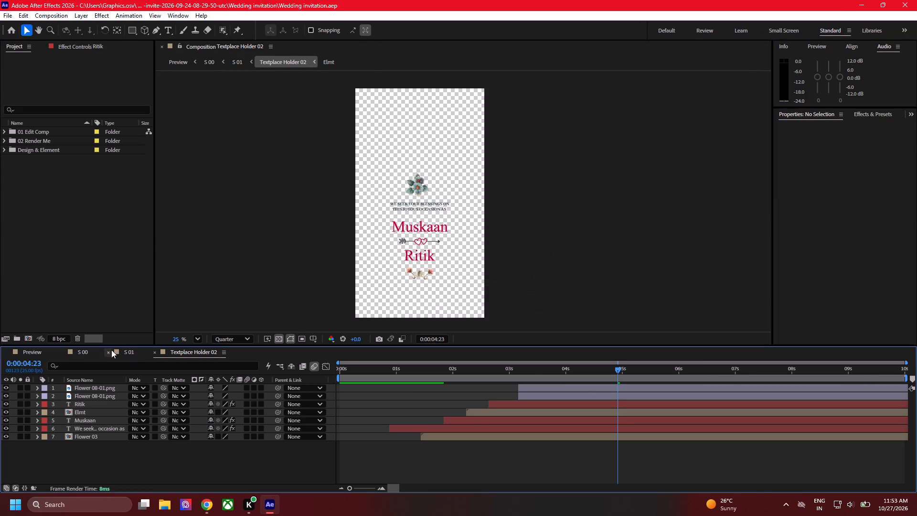
click(108, 353)
click(108, 353)
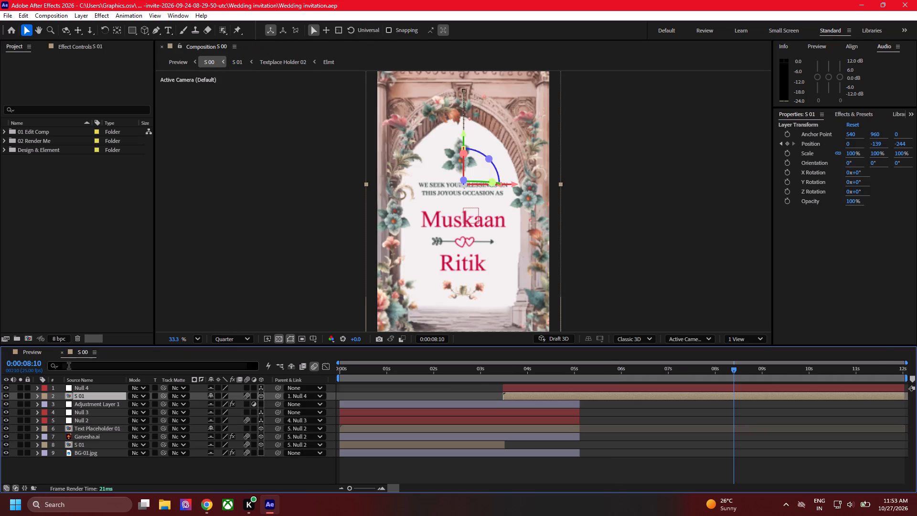
click(61, 351)
Open the S 02 scene from the Preview timeline, hide its shy layers and open its Textplace Holder 03 composition.
drag(523, 370, 534, 371)
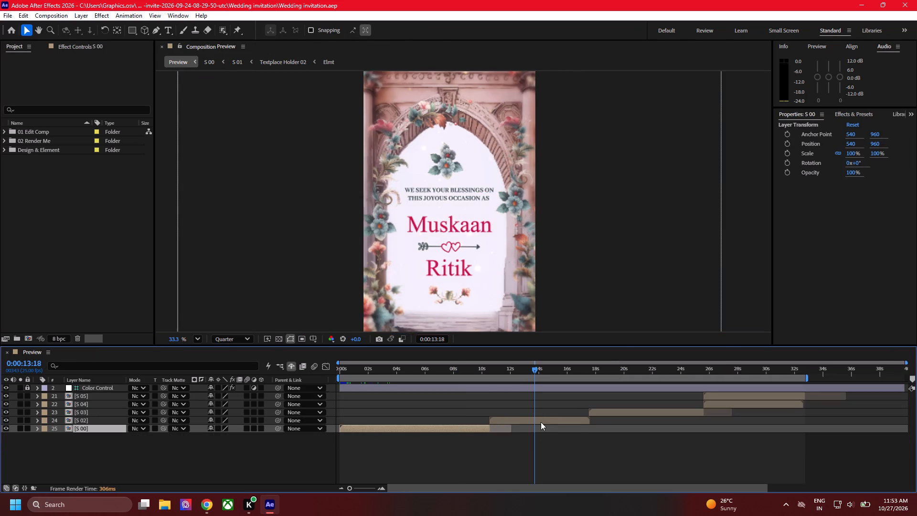
click(539, 417)
double_click(539, 417)
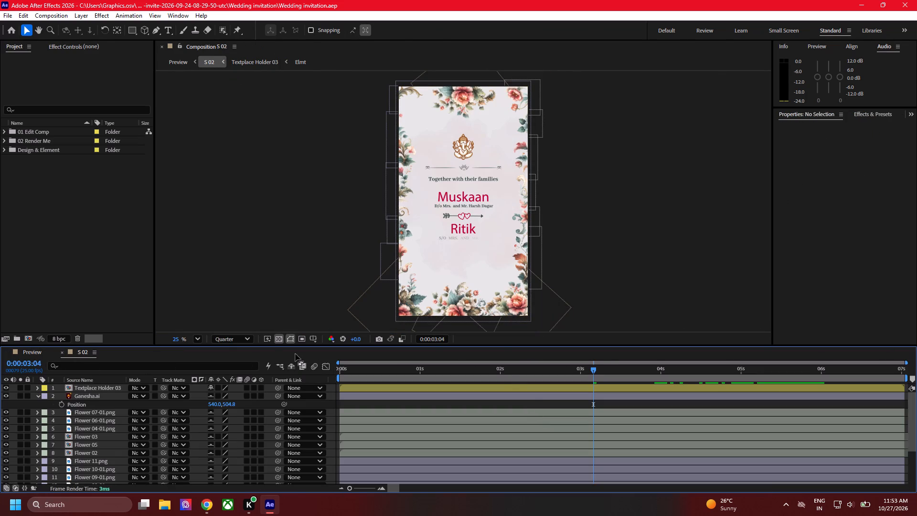
click(288, 365)
click(76, 384)
double_click(77, 384)
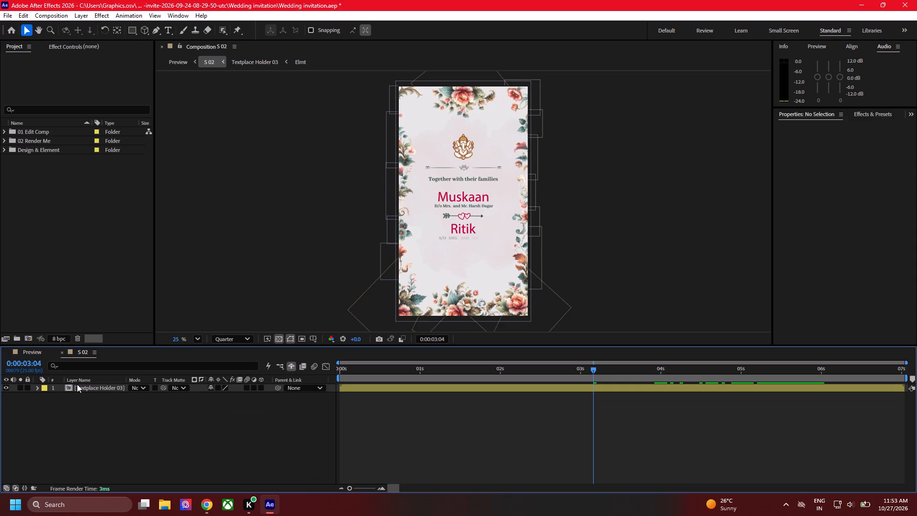
click(92, 392)
double_click(87, 389)
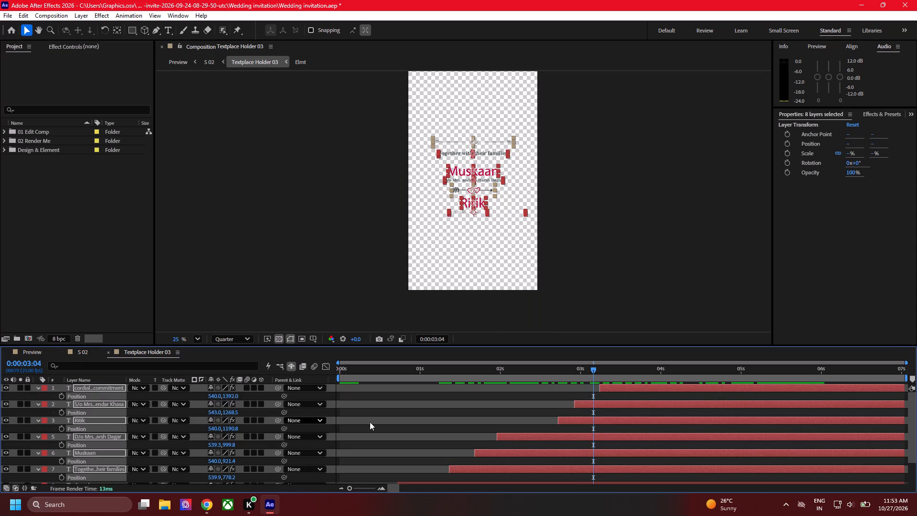
Set both the "Muskaan" and "Ritik" texts in Textplace Holder 03 to Times New Roman, save, and return to Preview.
click(487, 167)
click(595, 188)
click(489, 175)
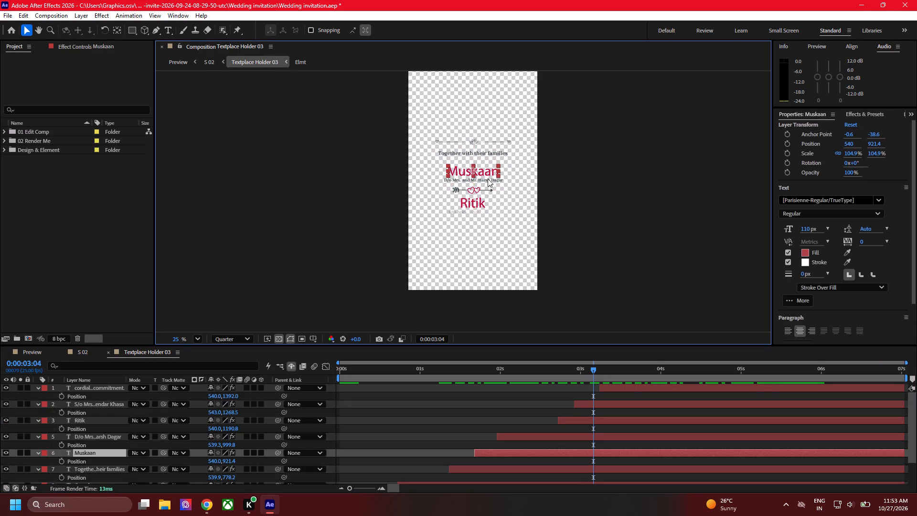
shift+click(479, 204)
click(818, 201)
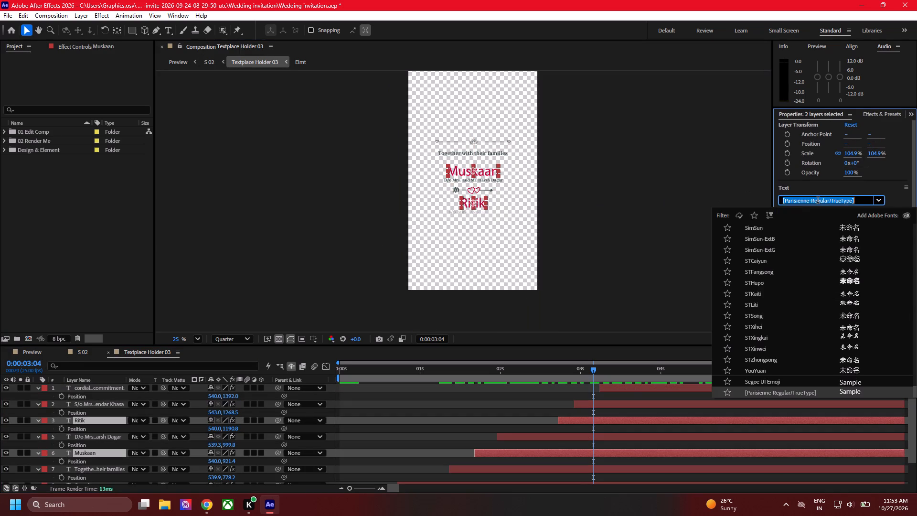
text(time)
key(Return)
click(714, 253)
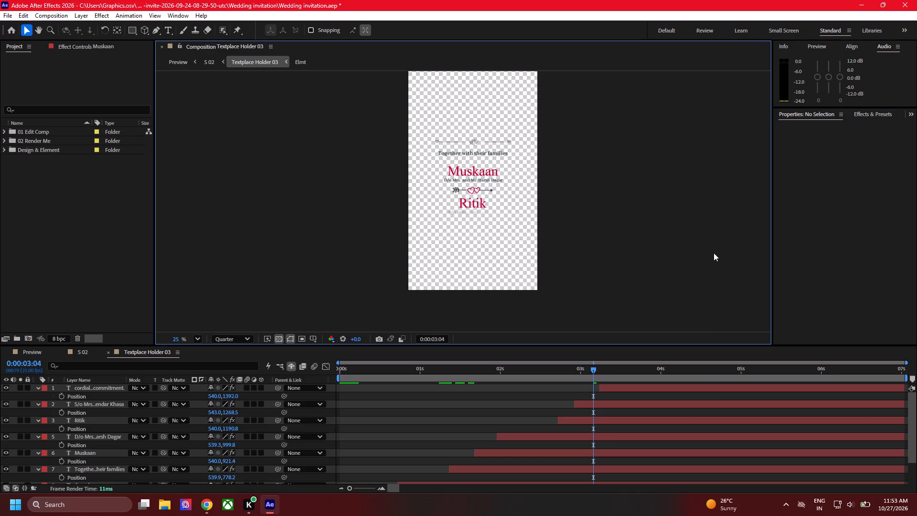
key(ctrl+s)
click(109, 348)
click(109, 353)
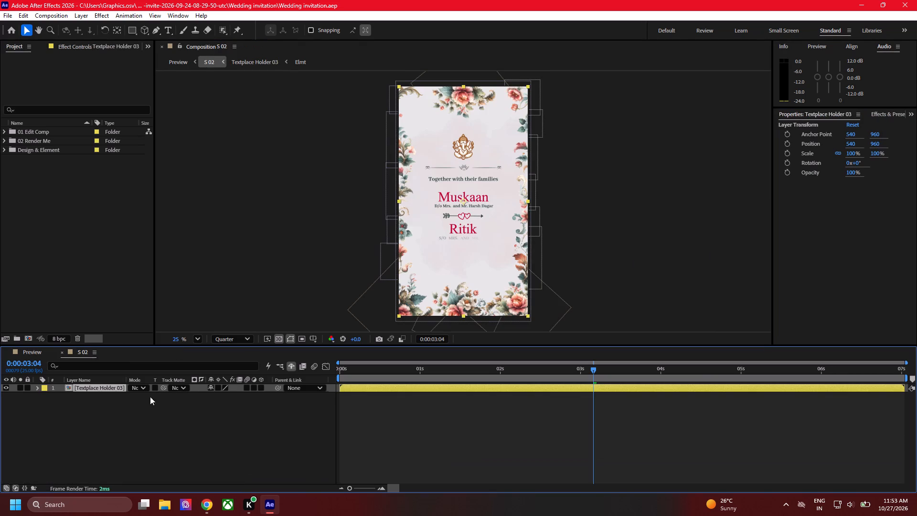
click(62, 355)
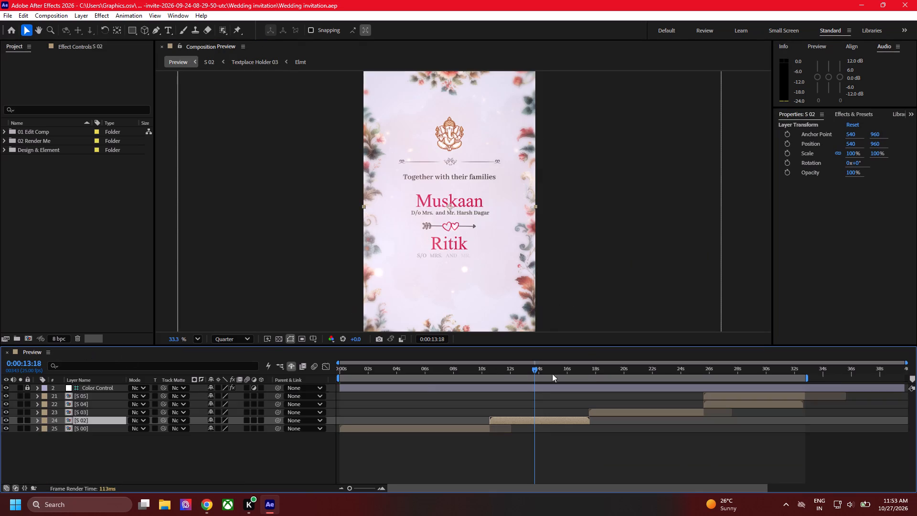
Check the S 03 venue page and the Save the Date page in the Preview composition and save the project.
drag(604, 368, 641, 374)
click(644, 408)
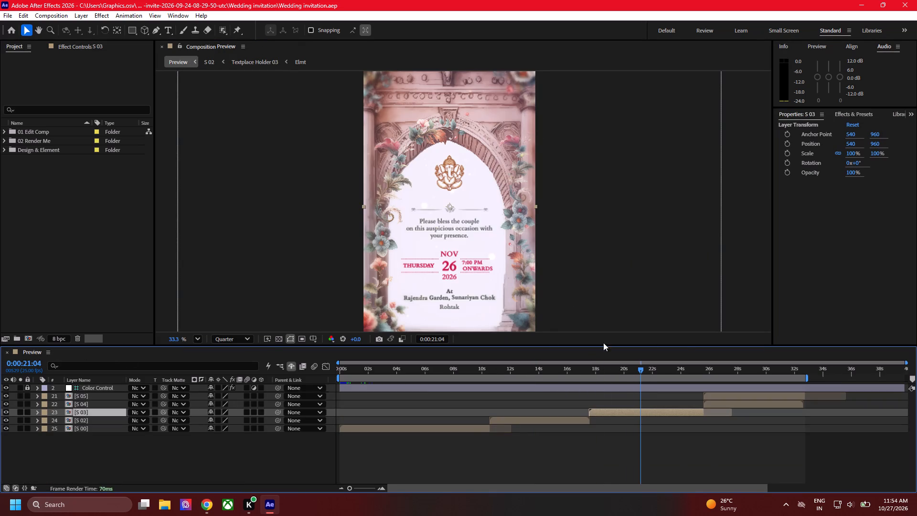
click(755, 372)
click(751, 394)
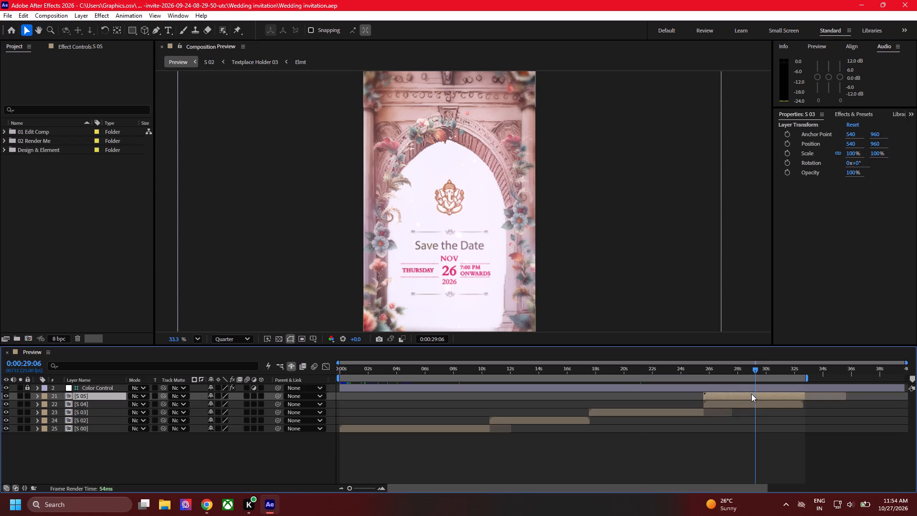
key(ctrl+s)
Add the Preview composition to the render queue and return to its timeline.
key(ctrl+m)
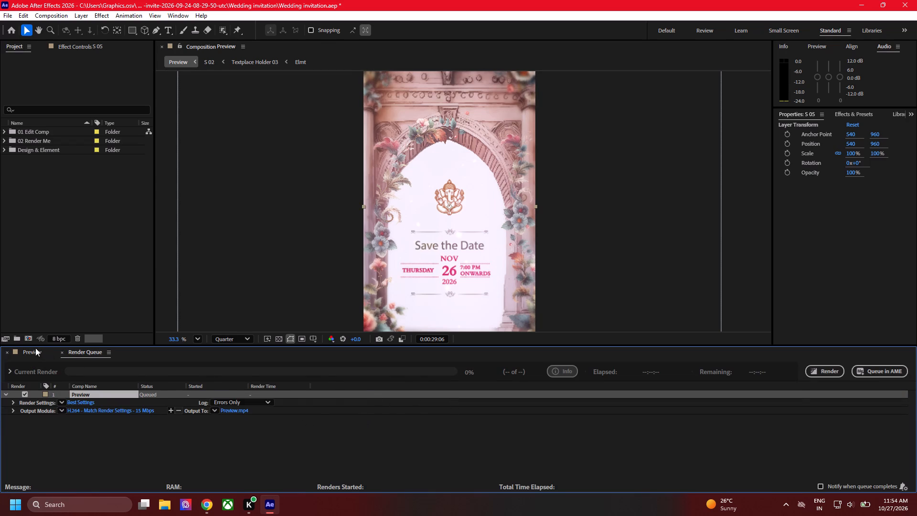
click(35, 348)
click(91, 458)
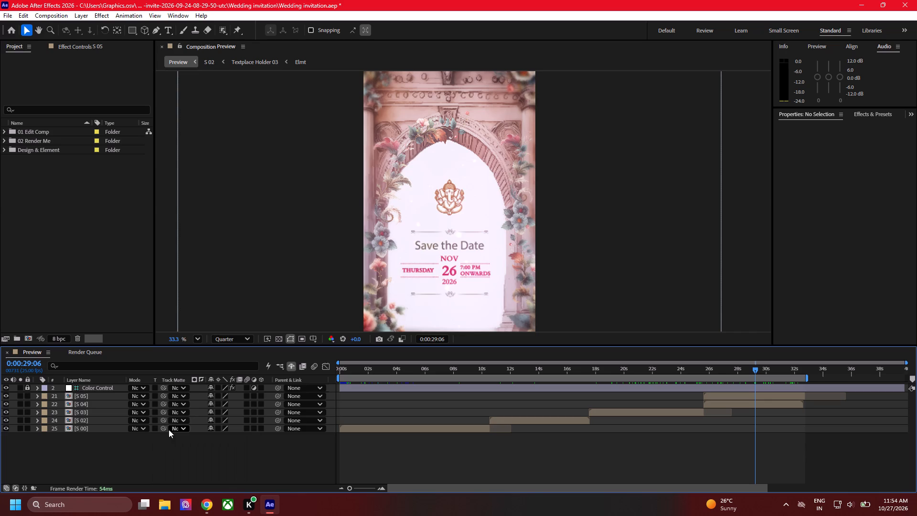
Switch to Chrome and pause the Ed Sheeran video playing on YouTube.
key(alt+Tab)
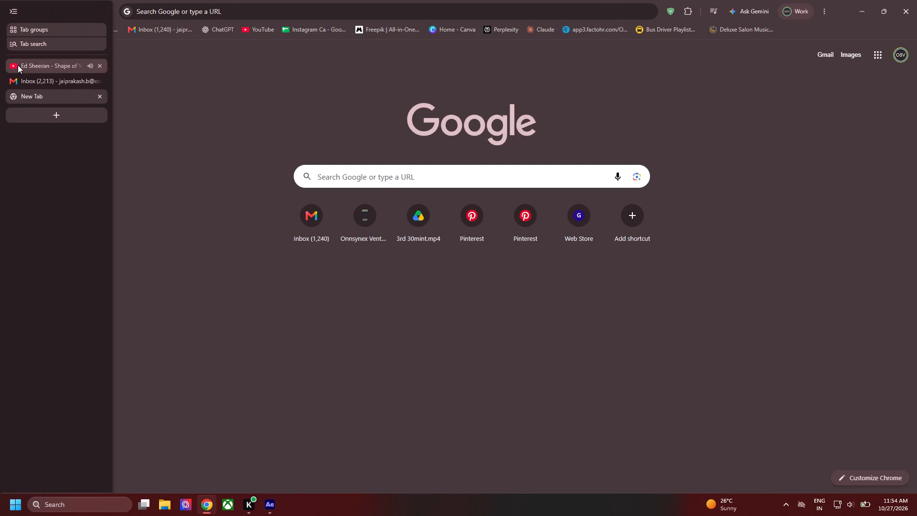
click(18, 65)
key(space)
click(22, 99)
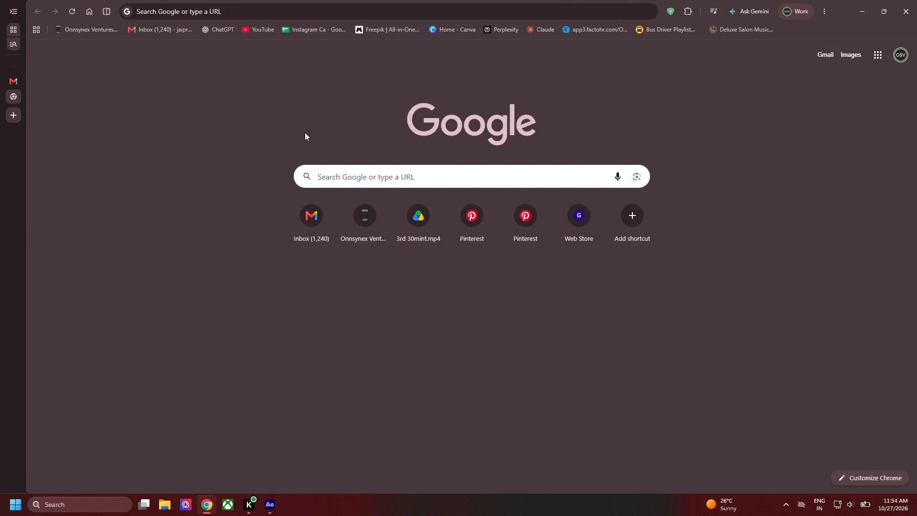
Search for "kehne ko jasne bahara intrumental mp3 download" in an incognito window and open the MP3.pm flute instrumental result.
key(ctrl+shift+n)
text(kehne ko j)
text(asne bahara intrumental mp3 downl)
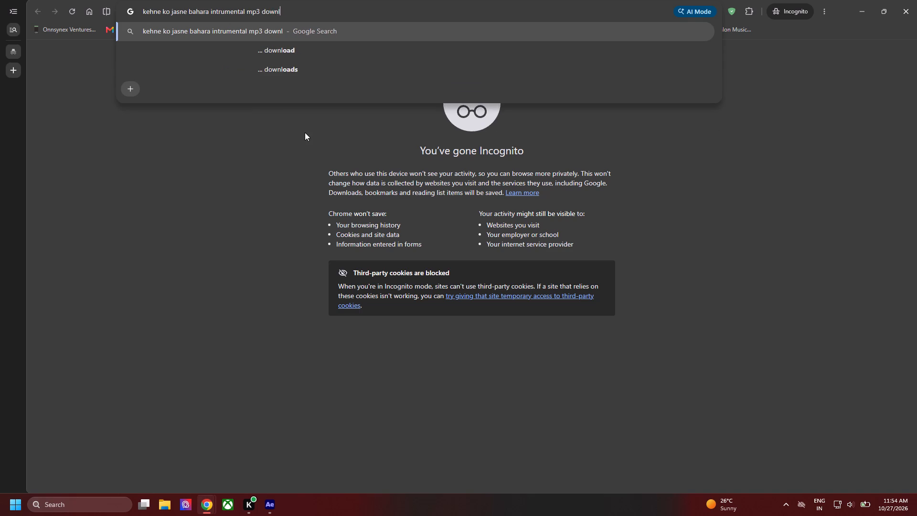
text(oad)
key(Return)
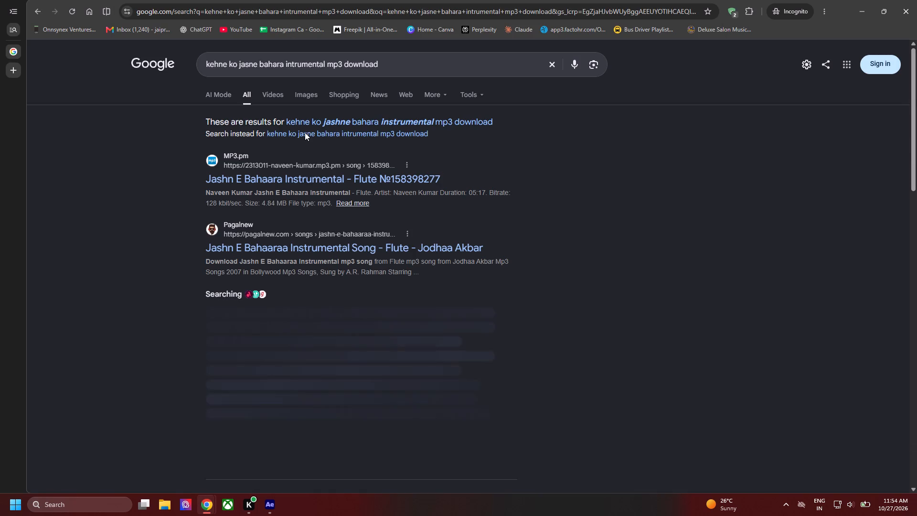
click(242, 234)
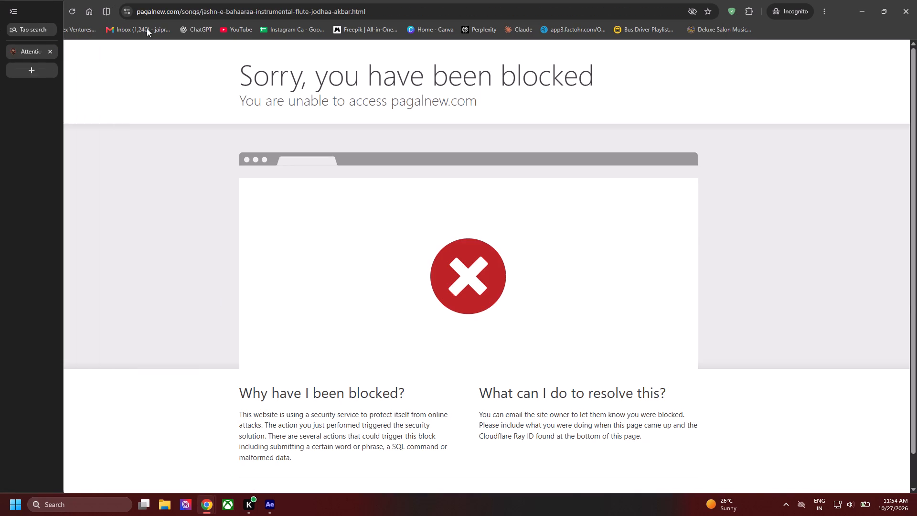
click(43, 9)
click(257, 166)
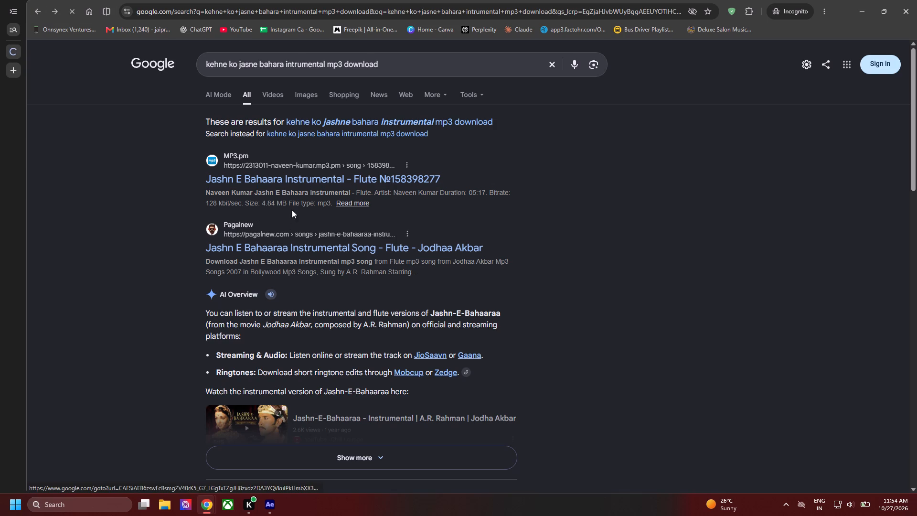
Sample the Jashn E Bahaara flute instrumental, download the MP3 into the elegant-traditional-video-invite folder and close the incognito window.
click(221, 231)
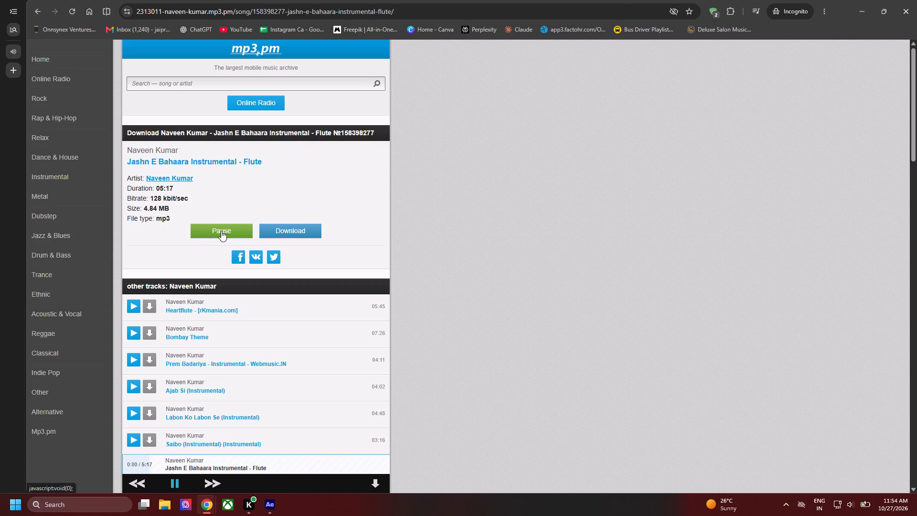
click(221, 231)
click(288, 220)
click(287, 230)
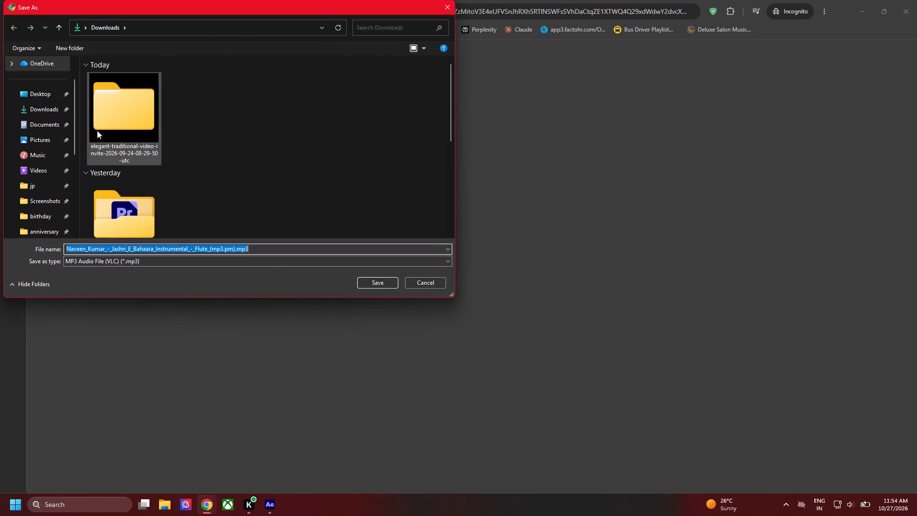
triple_click(106, 119)
click(392, 285)
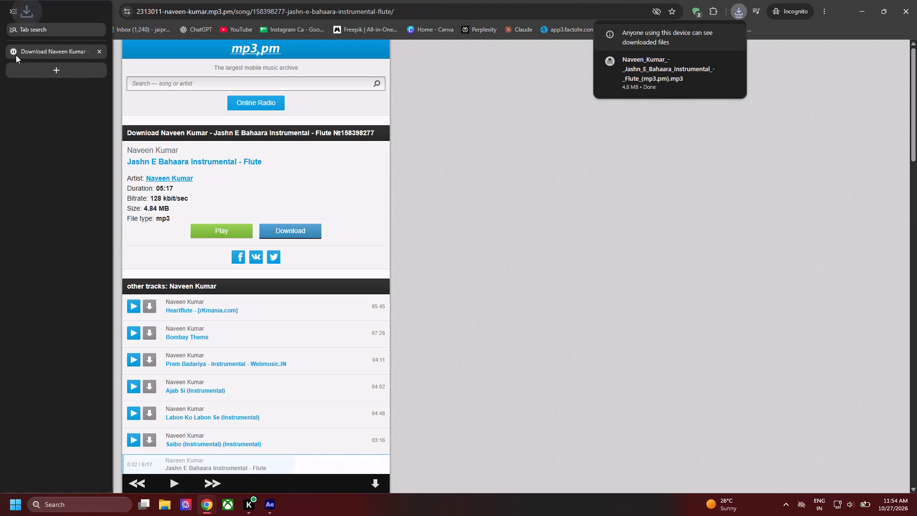
click(916, 0)
Bring the downloaded Jashn E Bahaara MP3 from File Explorer into the After Effects Preview timeline as a new layer.
key(alt+Tab)
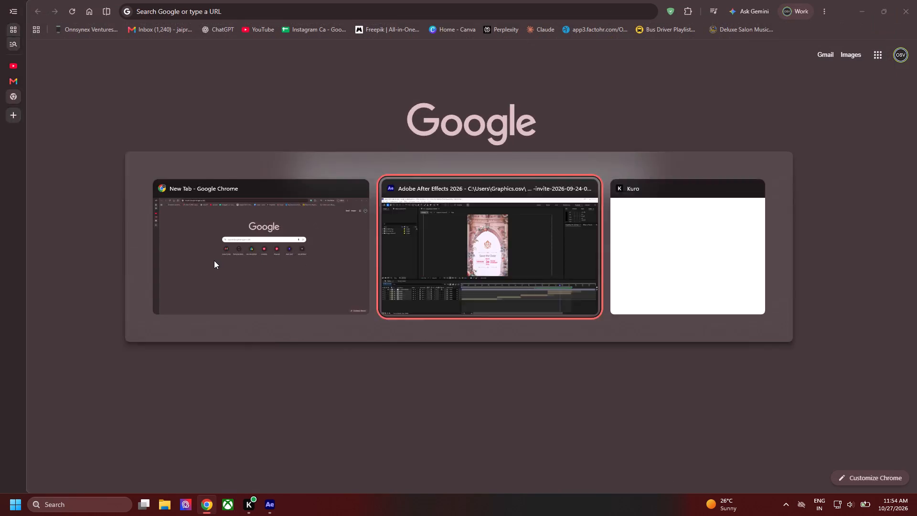
key(alt+Tab)
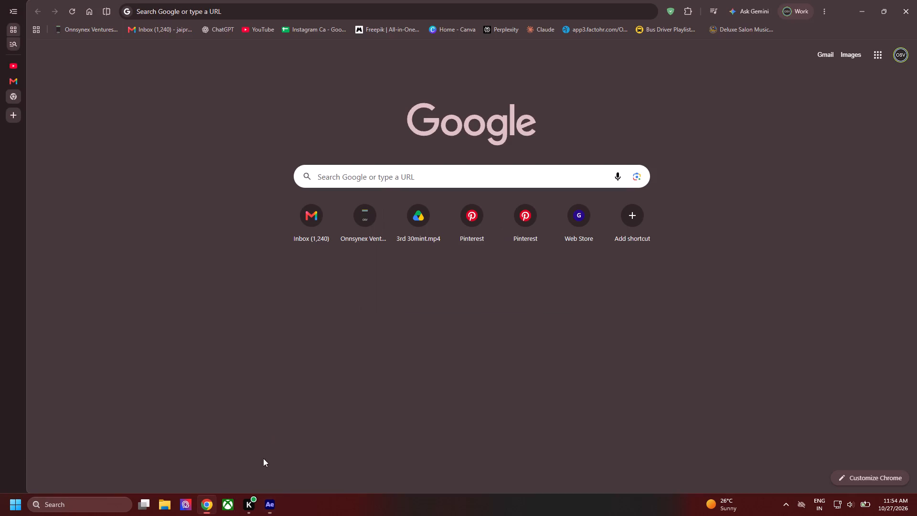
click(160, 509)
click(33, 147)
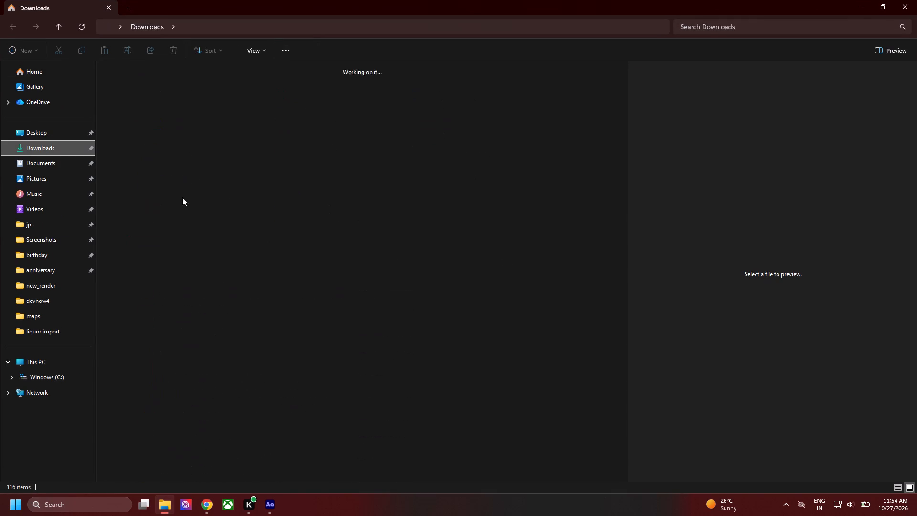
click(123, 120)
double_click(165, 104)
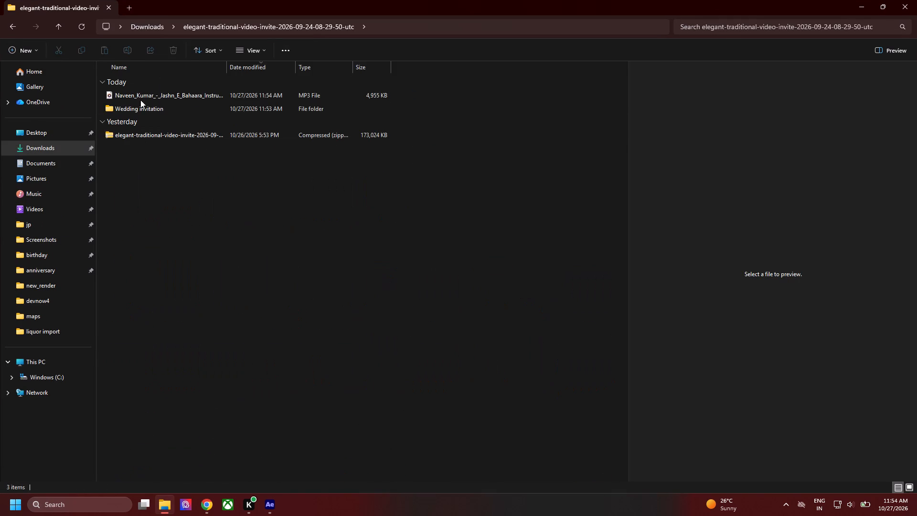
click(140, 100)
drag(126, 94, 57, 427)
key(alt+Tab)
key(alt+Tab)
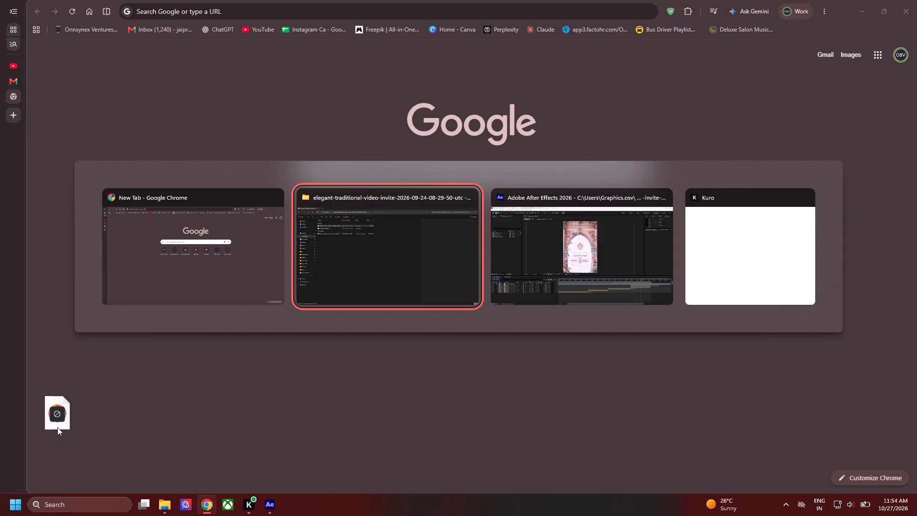
drag(57, 427, 70, 462)
key(alt+Tab)
key(alt+Tab)
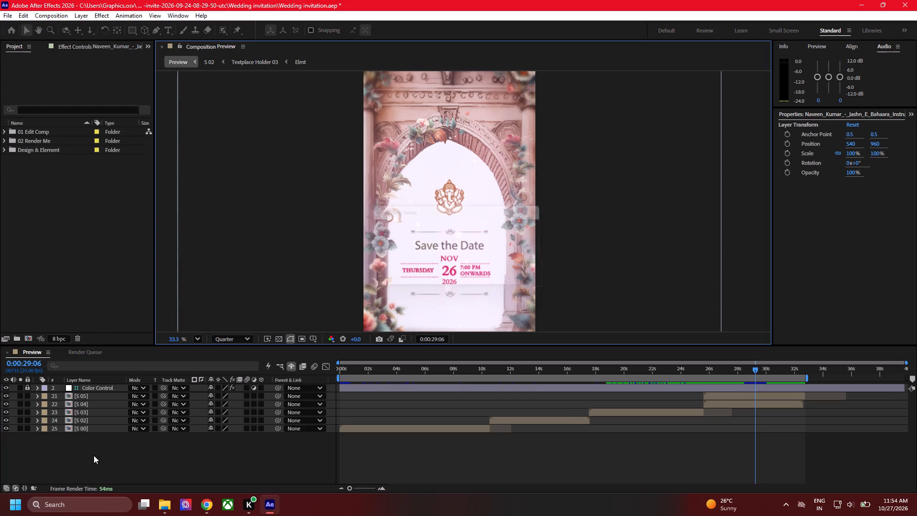
Play the Preview composition from the beginning to check it with the new music.
drag(354, 375, 341, 373)
drag(352, 367, 246, 367)
key(space)
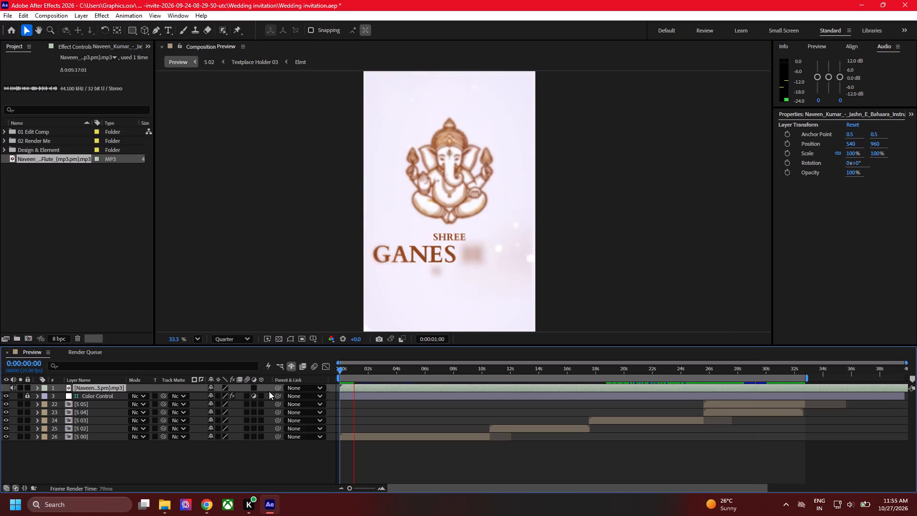
Stop playback and lower the Audio Levels of the Jashn E Bahaara music layer to -5 dB.
click(36, 388)
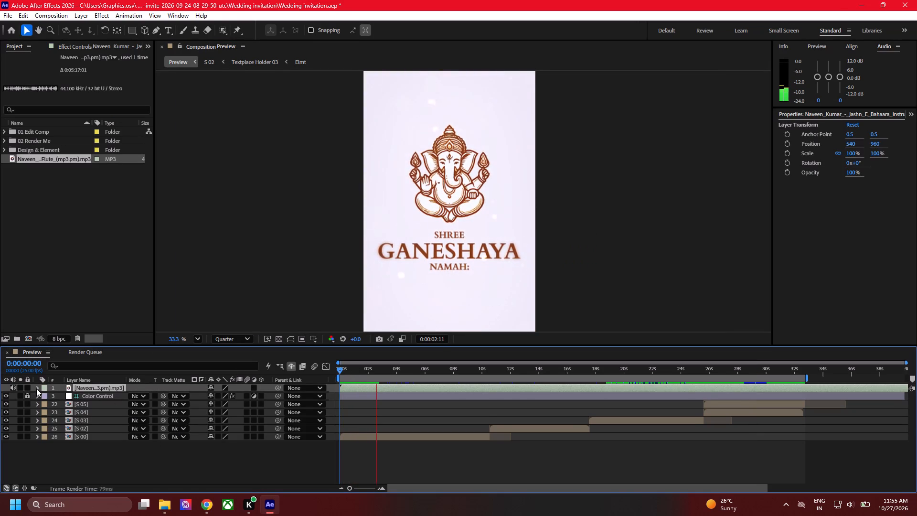
key(space)
click(47, 392)
click(45, 395)
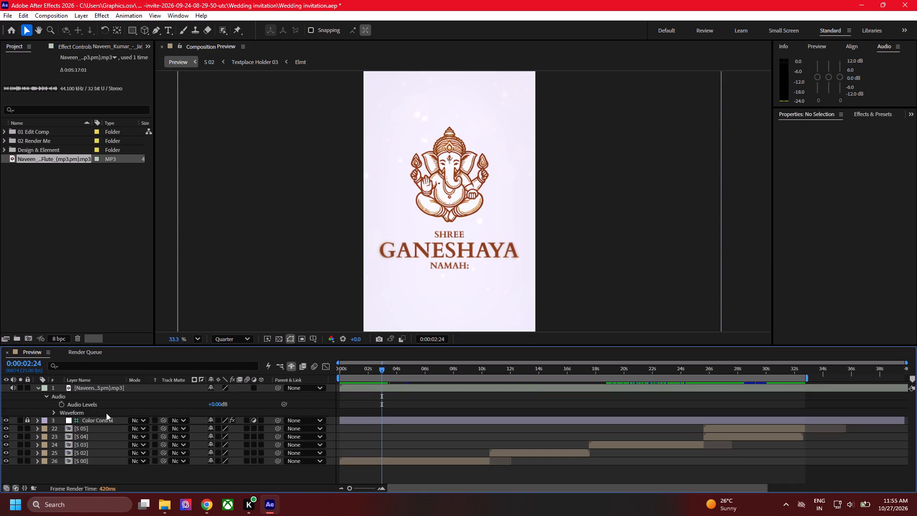
click(215, 407)
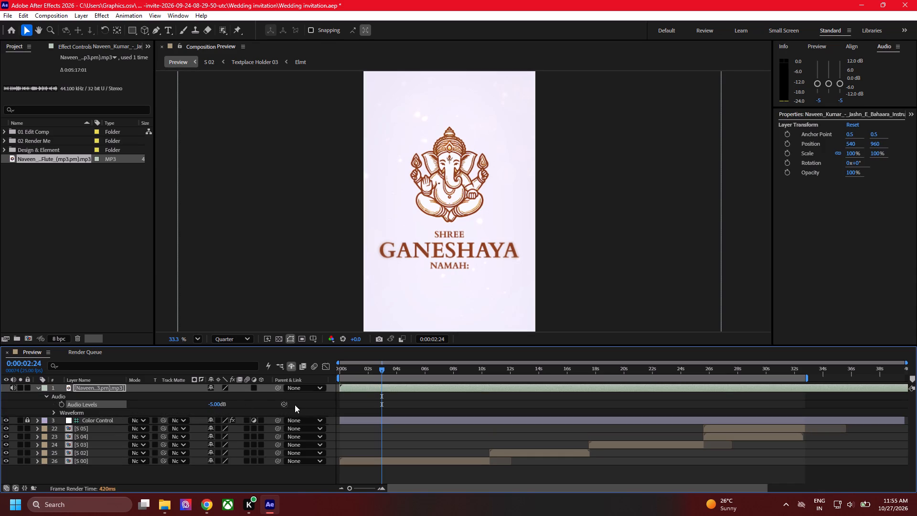
Play several parts of the Preview composition, from the opening through the Save the Date ending, to check the music volume.
key(space)
drag(389, 369, 442, 378)
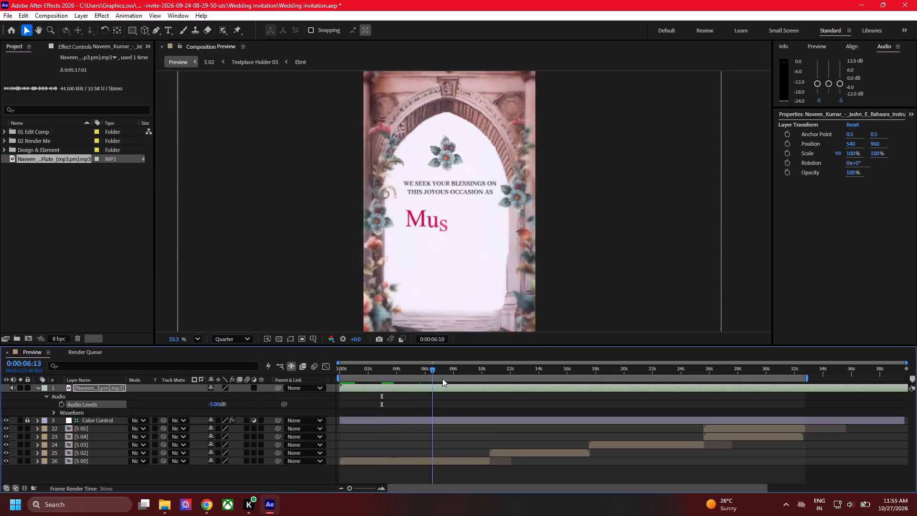
drag(442, 378, 477, 386)
key(space)
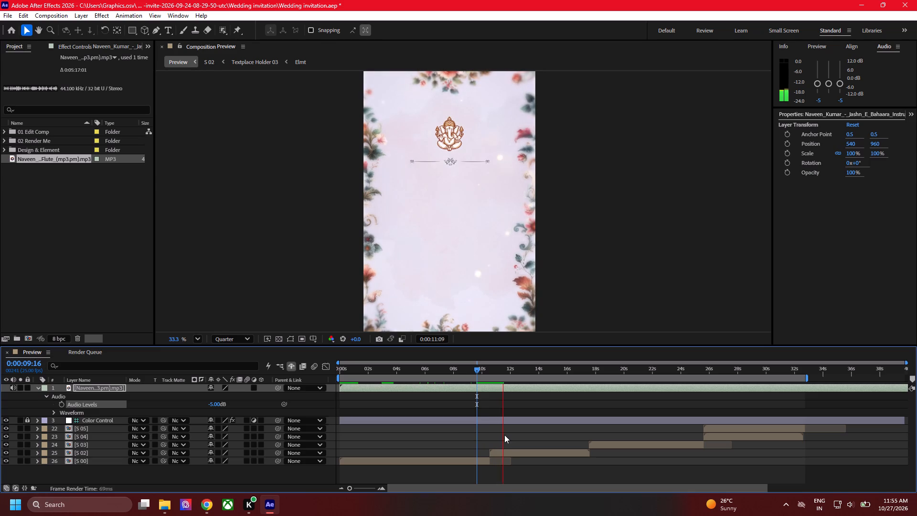
key(space)
key(space)
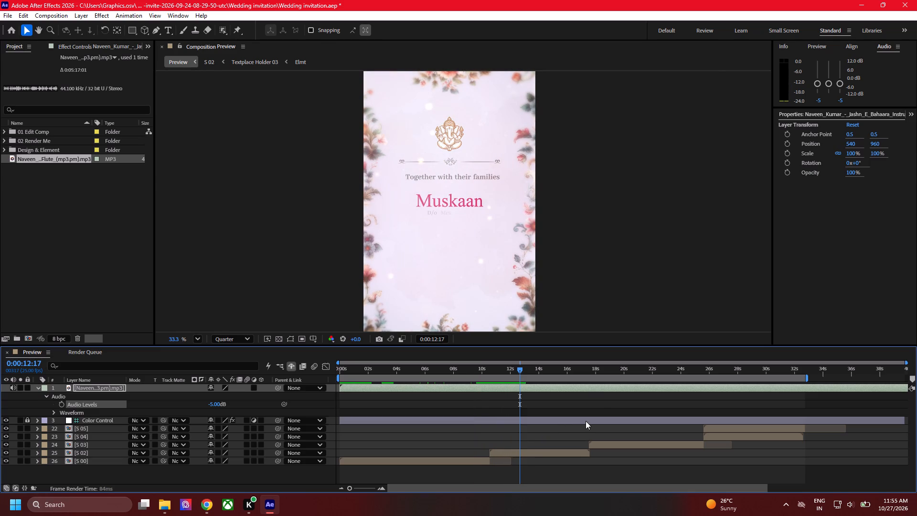
drag(579, 367, 587, 366)
key(space)
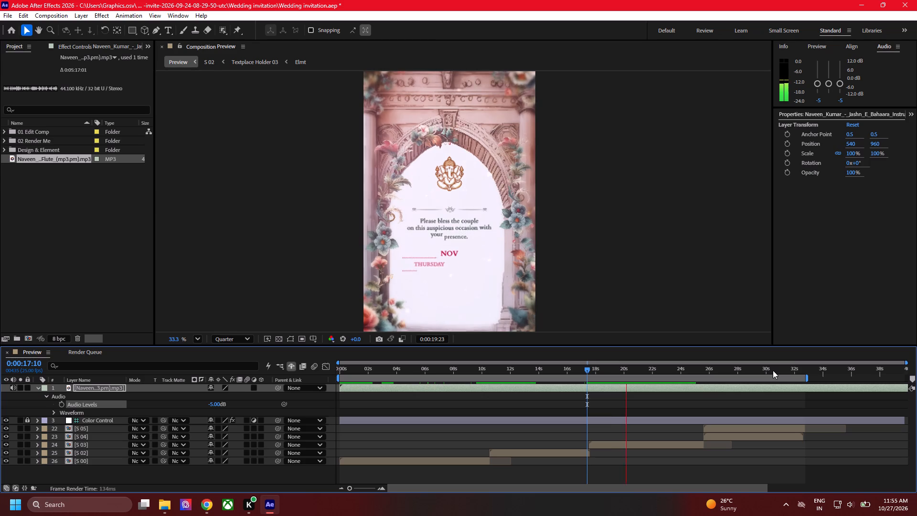
key(space)
click(800, 360)
click(787, 372)
key(space)
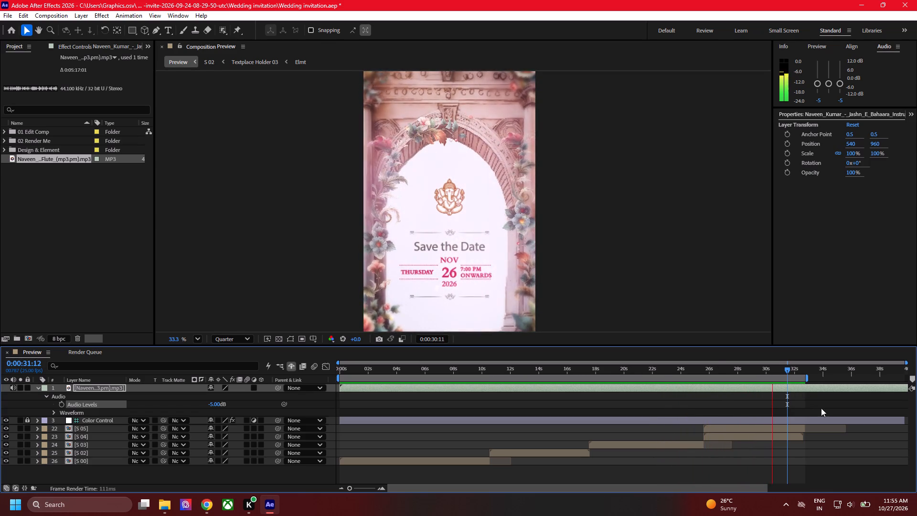
key(space)
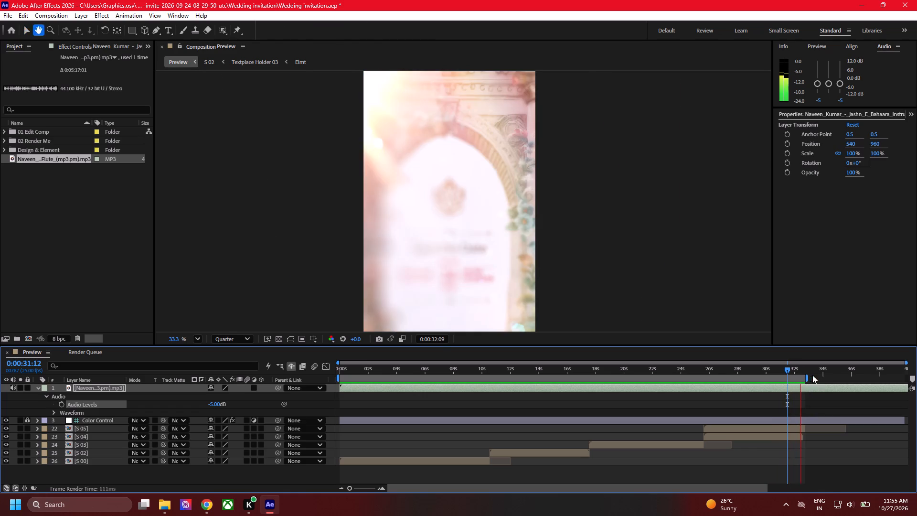
Keyframe a music fade-out on Audio Levels from -5 dB at 0:00:31:19 to -33 dB at 0:00:32:18.
drag(797, 370, 807, 371)
click(810, 387)
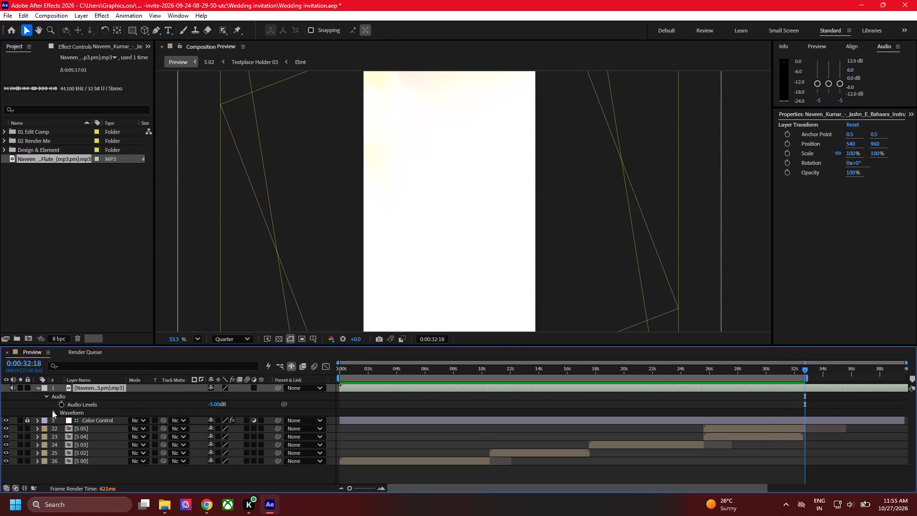
click(63, 403)
click(790, 372)
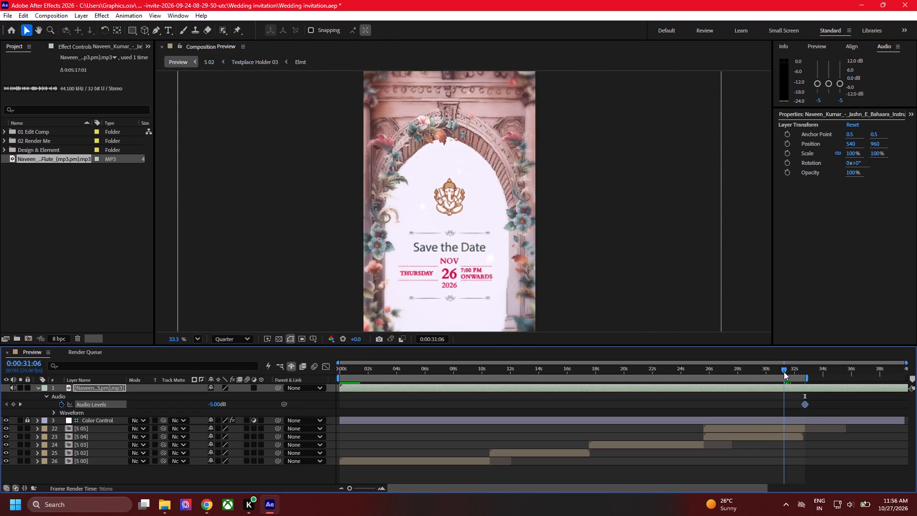
click(13, 404)
click(19, 404)
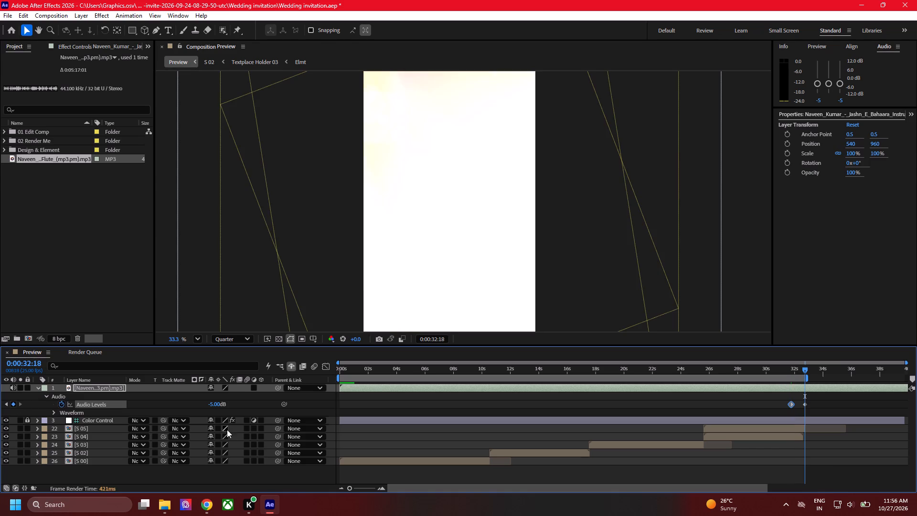
drag(217, 404, 203, 404)
Play the ending from 0:00:30:10 to check the music fade-out.
click(759, 376)
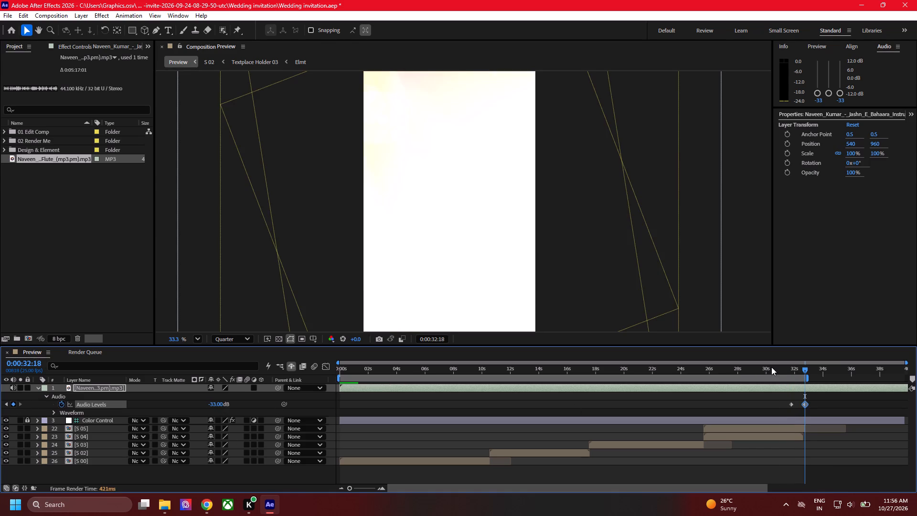
click(771, 367)
key(space)
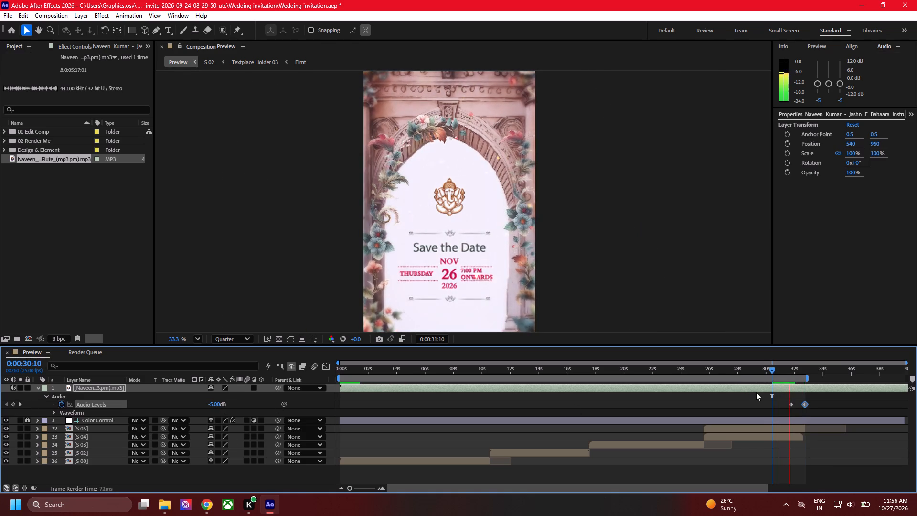
key(space)
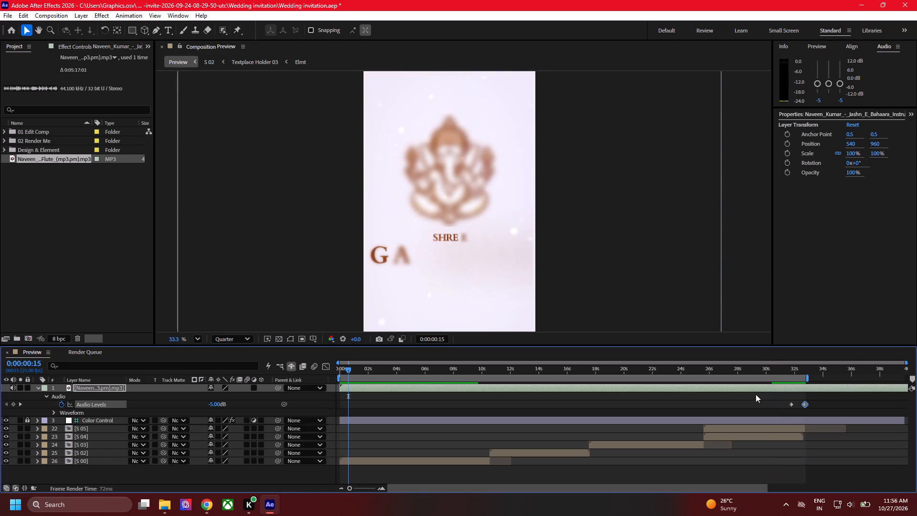
Save the Wedding invitation project.
key(ctrl+s)
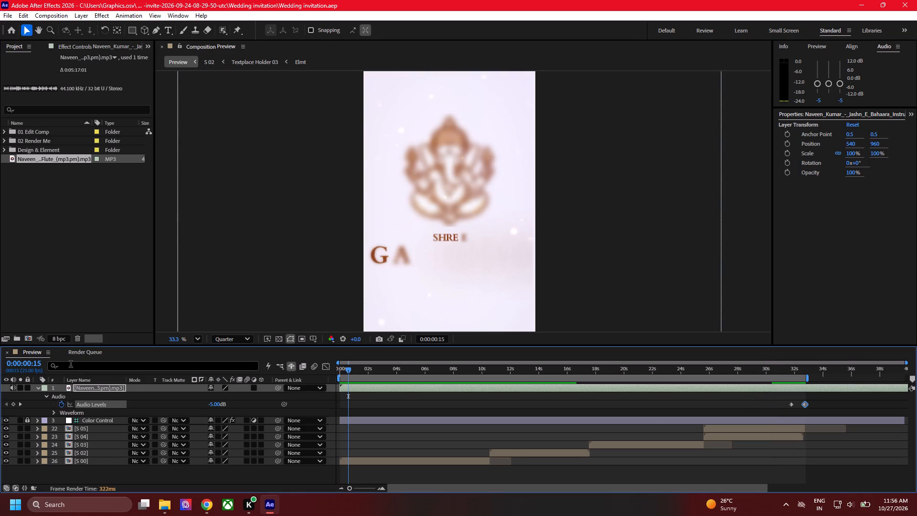
Set the queued H.264 Preview render to output as Preview.mp4 in the Downloads folder and start rendering.
click(71, 355)
click(233, 410)
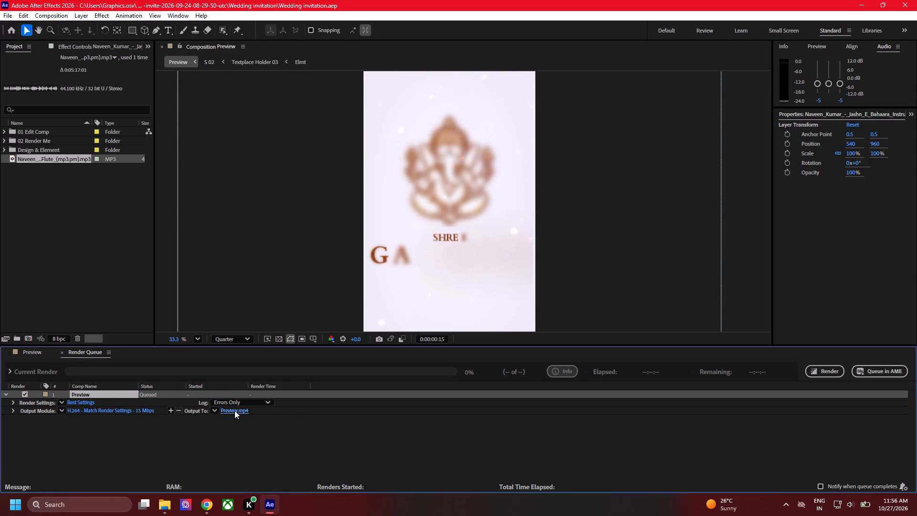
click(384, 283)
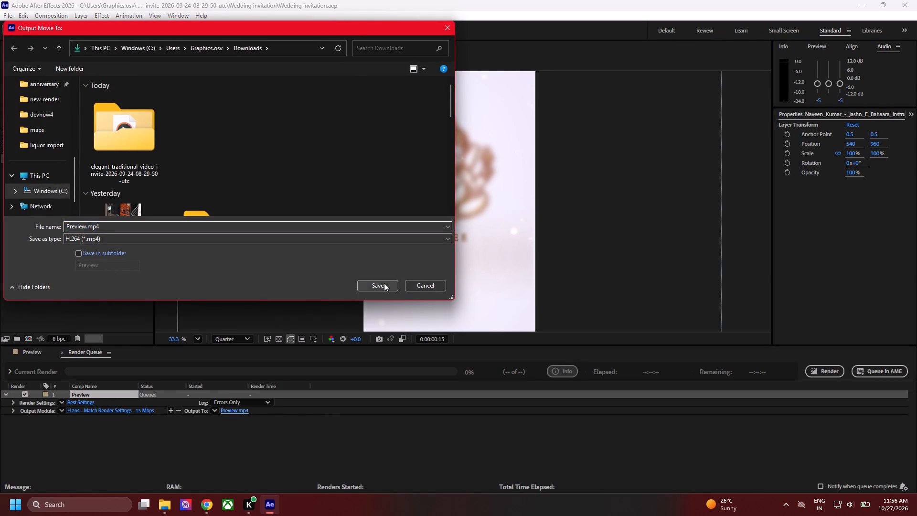
click(819, 374)
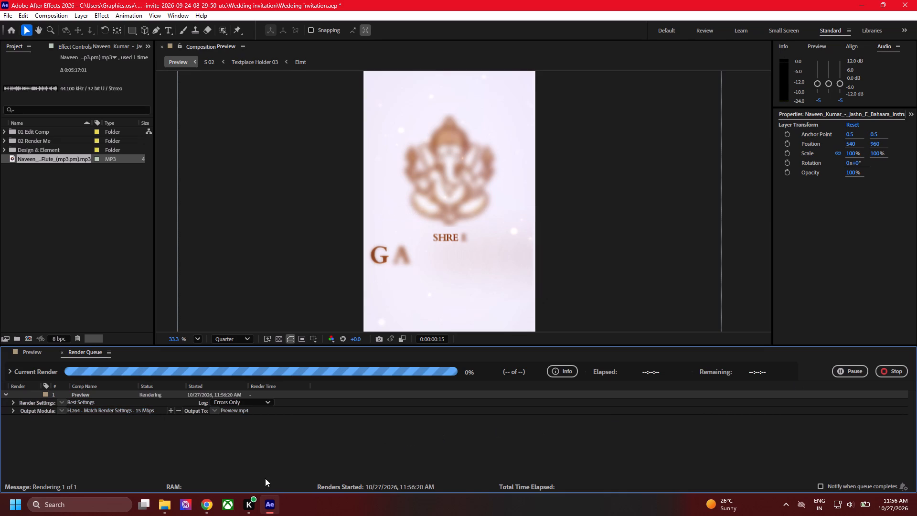
click(365, 446)
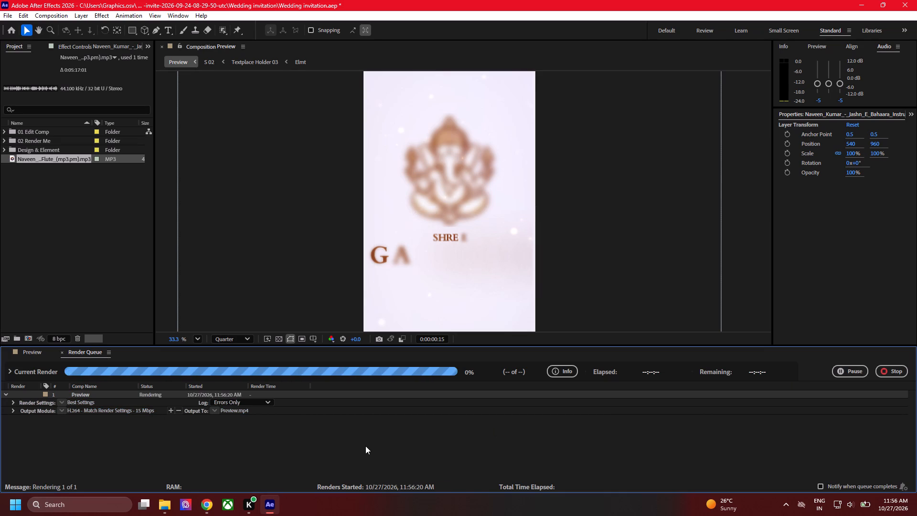
click(365, 446)
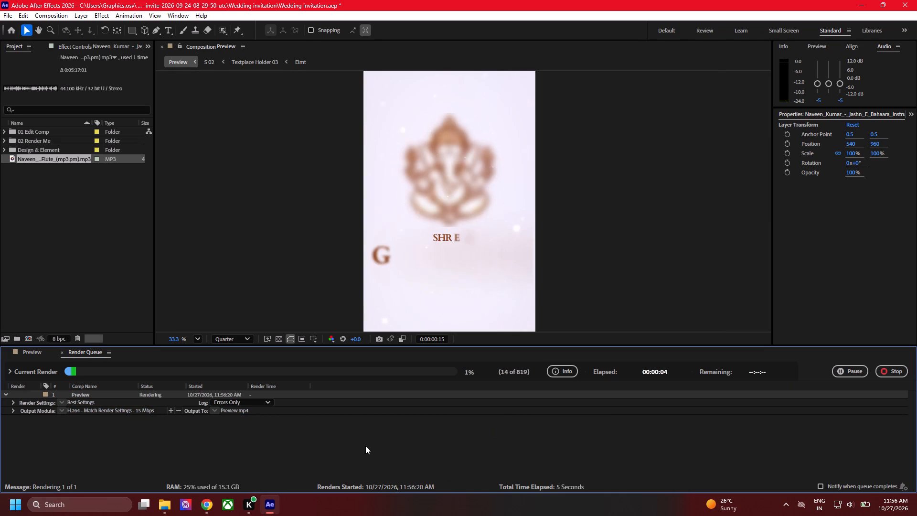
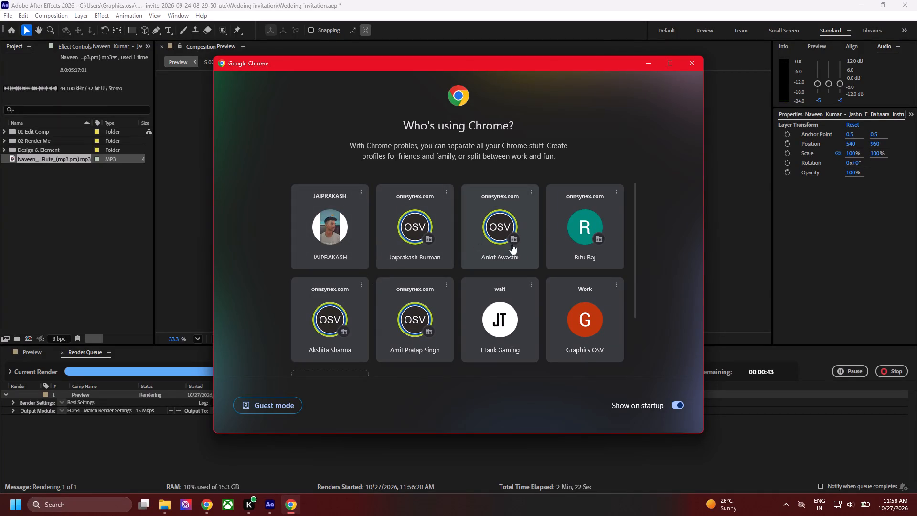
Switch back from the Chrome profile chooser to After Effects to check the Preview render's progress.
click(326, 478)
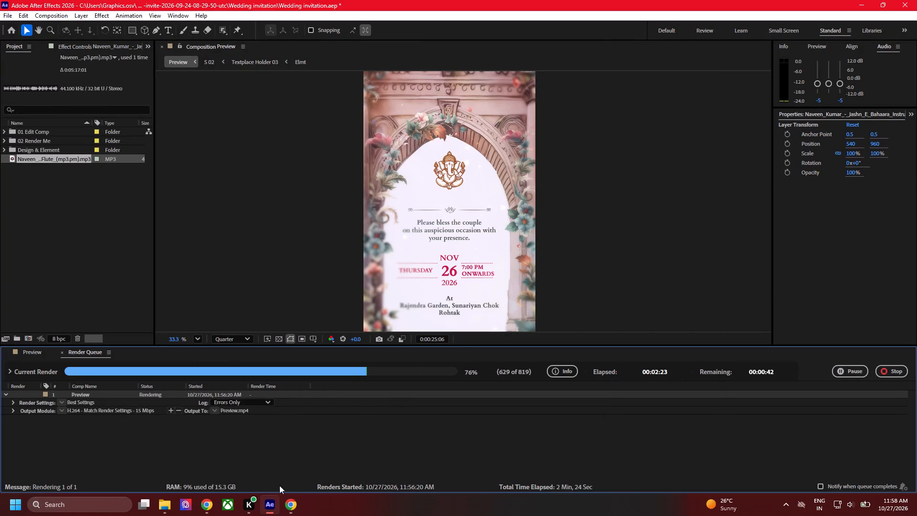